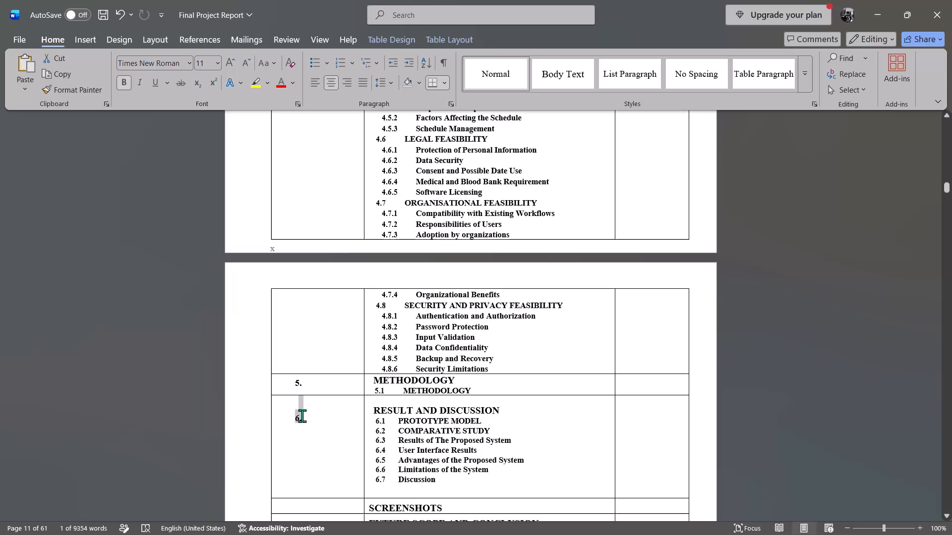
Remove the blank line above chapter number 6 in the index table's Result and Discussion row.
click(297, 416)
key(BackSpace)
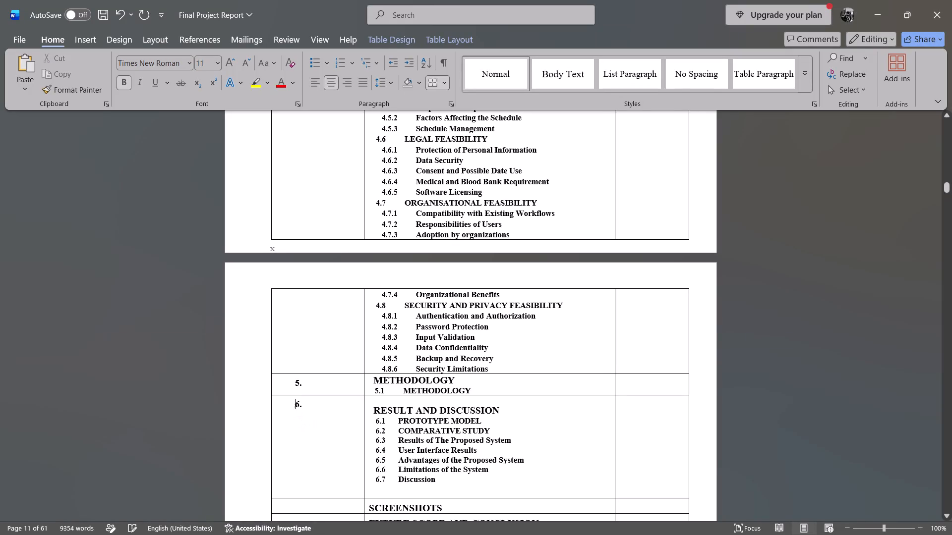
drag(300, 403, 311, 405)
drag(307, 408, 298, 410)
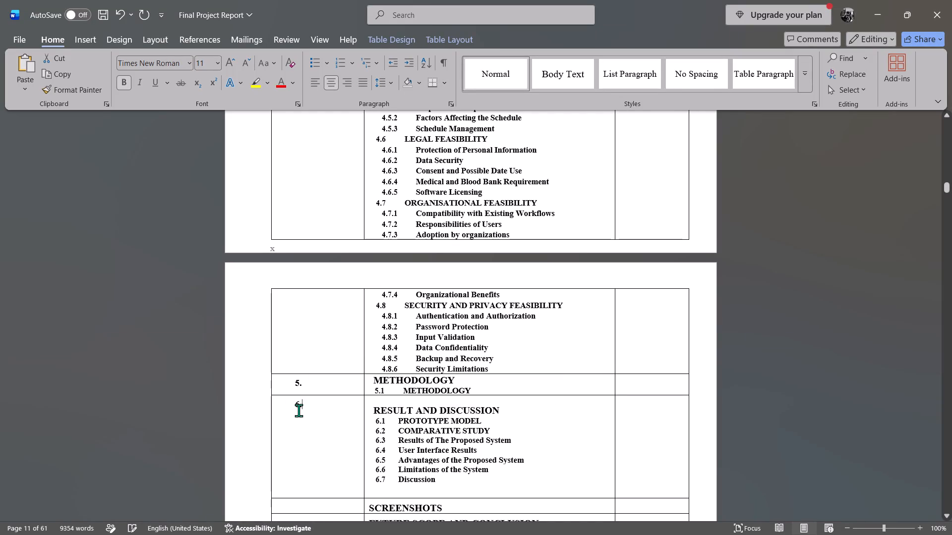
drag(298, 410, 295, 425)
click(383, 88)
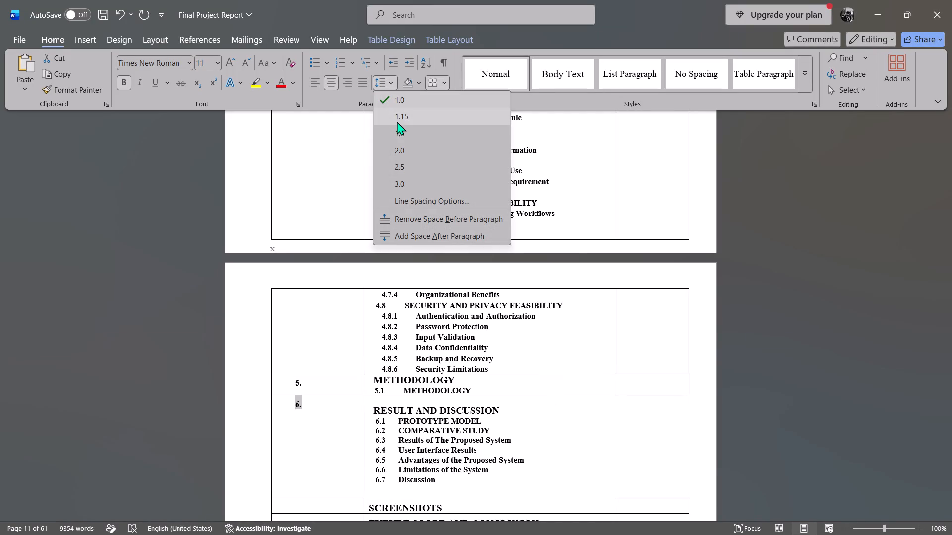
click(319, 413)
Add a blank line after chapter number 6 in the index table's chapter column.
click(311, 406)
key(Return)
drag(310, 404, 295, 407)
click(302, 405)
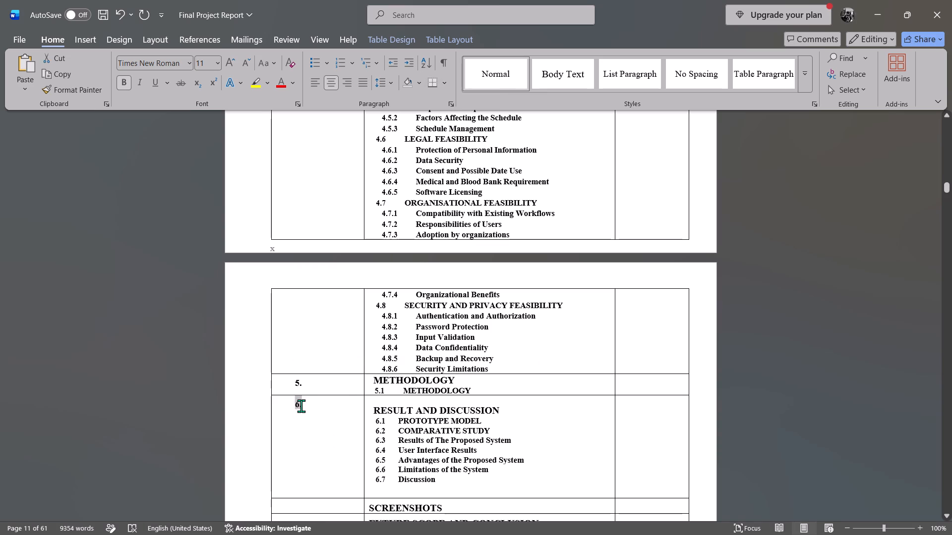
drag(297, 406, 301, 414)
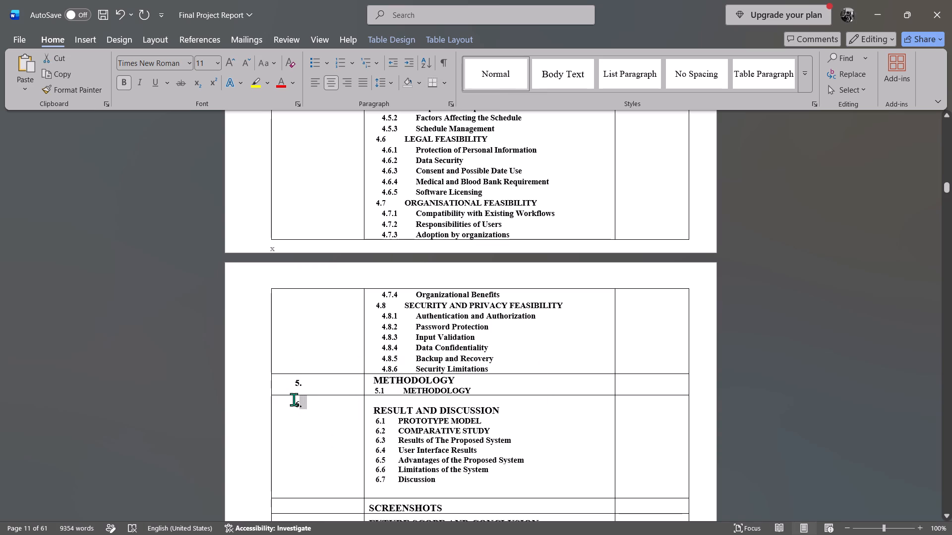
click(294, 399)
drag(294, 399, 305, 427)
click(298, 434)
Number the index rows SCREENSHOTS, FUTURE SCOPE AND CONCLUSION and REFERENCES as 7., 8. and 9. in the chapter column.
scroll(441, 415, down, 2)
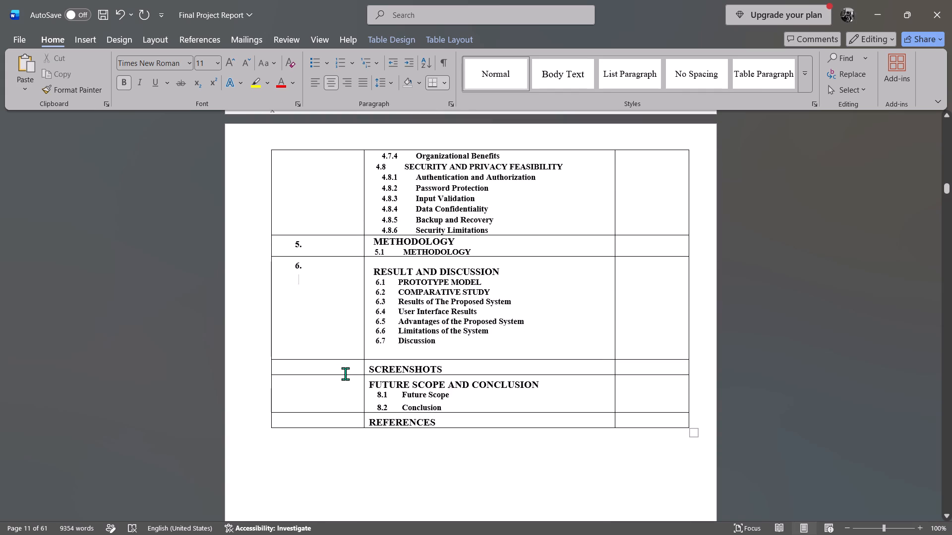
click(333, 372)
text(7.)
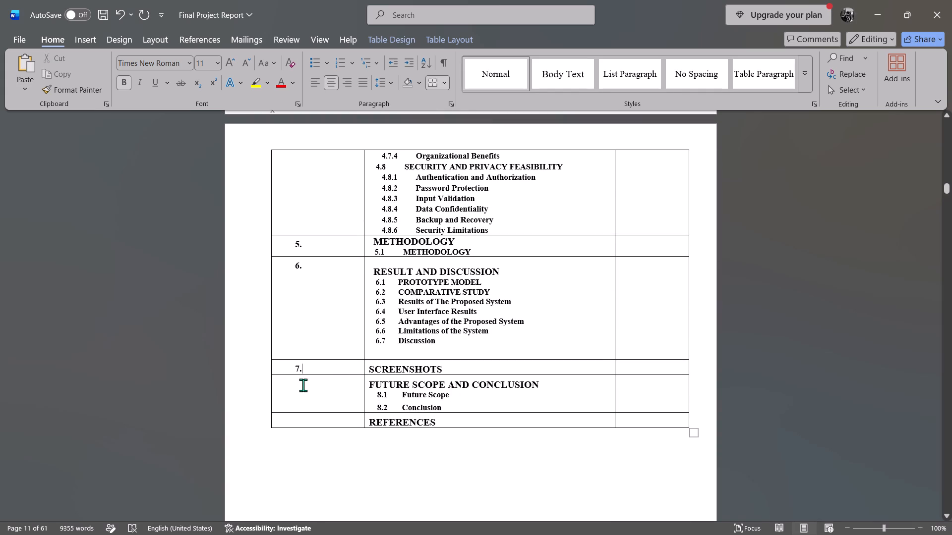
click(303, 387)
text(8.)
click(299, 419)
text(9.)
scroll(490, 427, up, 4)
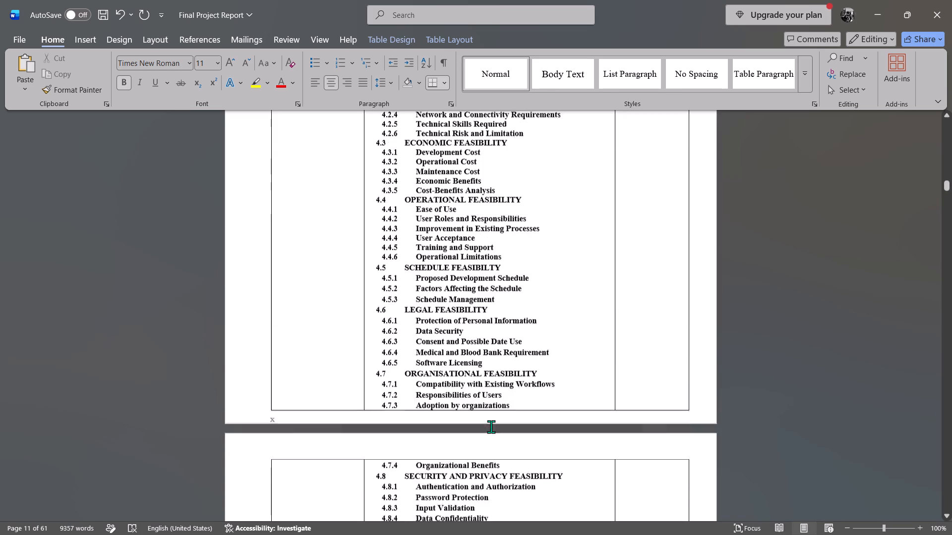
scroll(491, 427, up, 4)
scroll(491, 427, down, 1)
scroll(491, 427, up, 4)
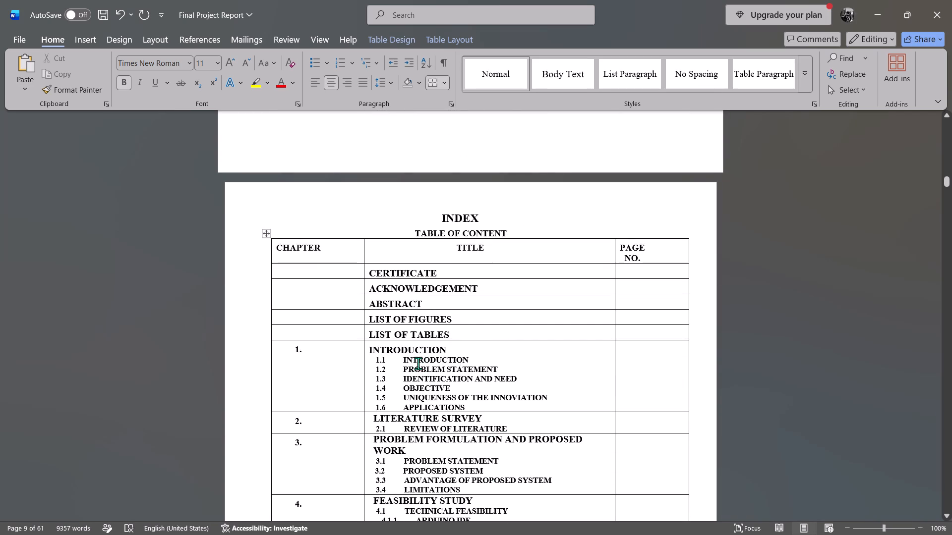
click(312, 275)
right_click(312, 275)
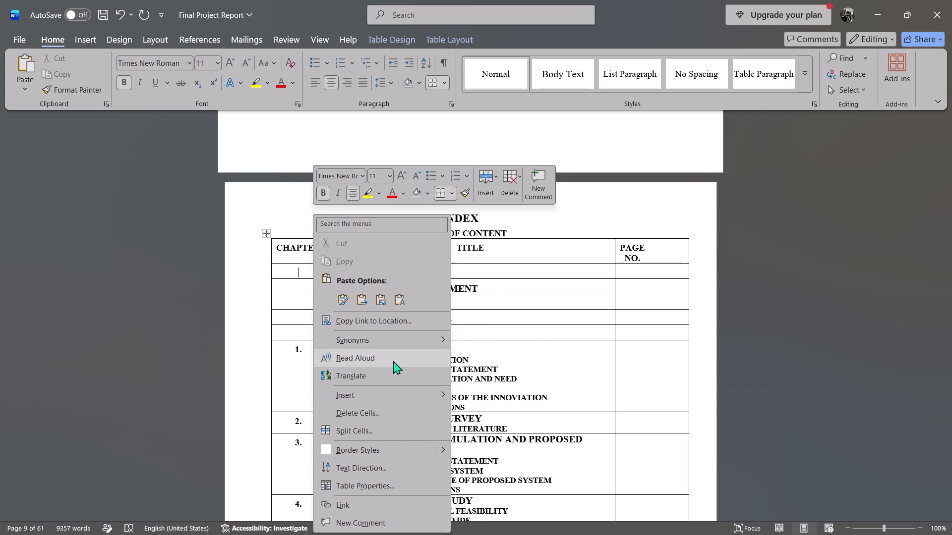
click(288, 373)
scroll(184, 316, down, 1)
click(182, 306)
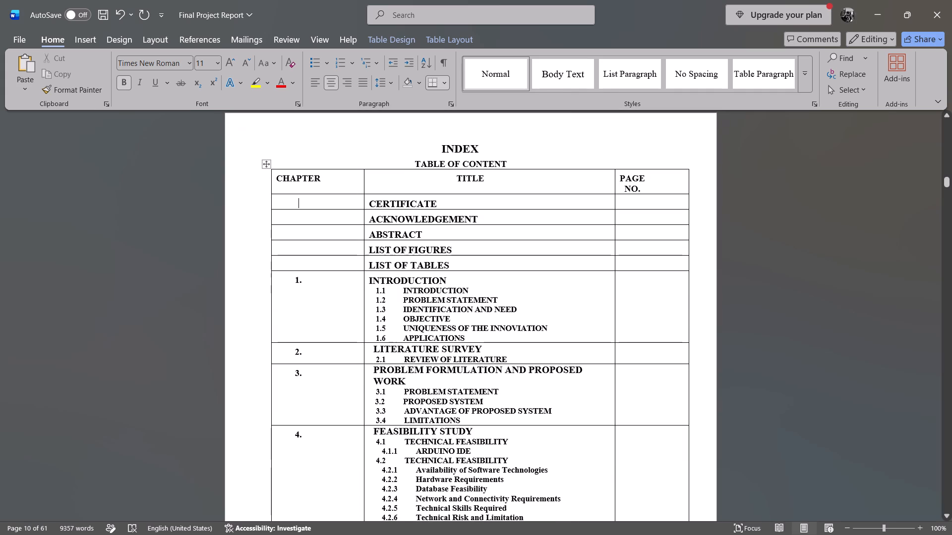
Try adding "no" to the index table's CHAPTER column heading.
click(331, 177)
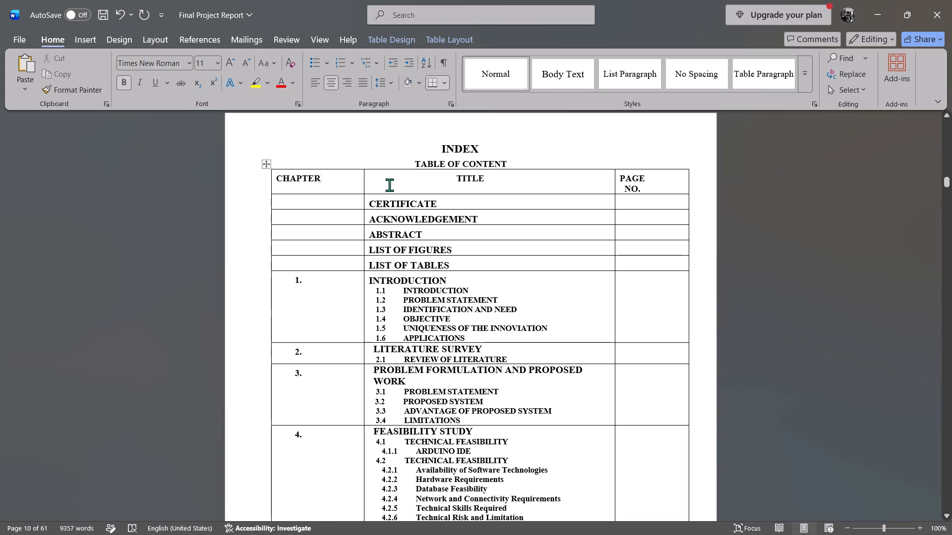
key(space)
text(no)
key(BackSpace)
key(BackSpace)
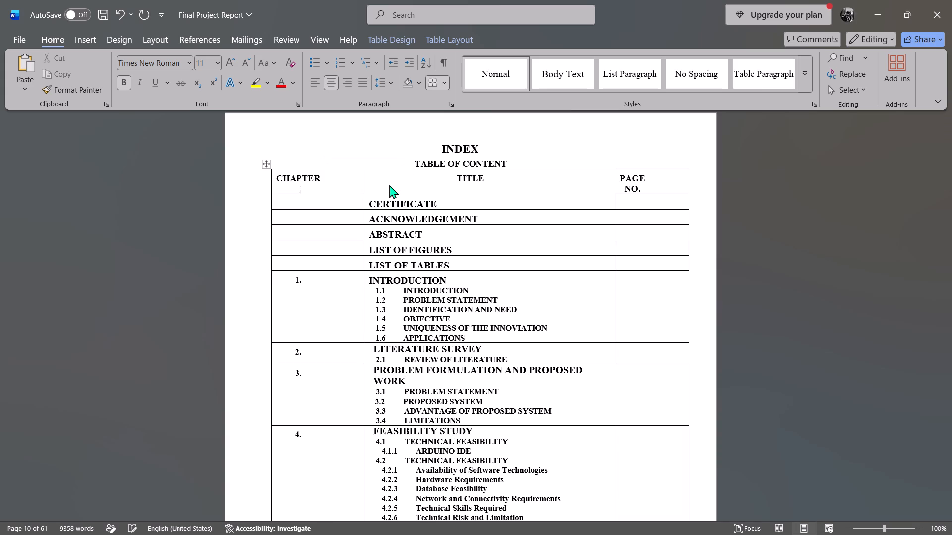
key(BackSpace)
Look back from the CERTIFICATE row's page number cell through the front-matter pages to the cover page.
click(643, 202)
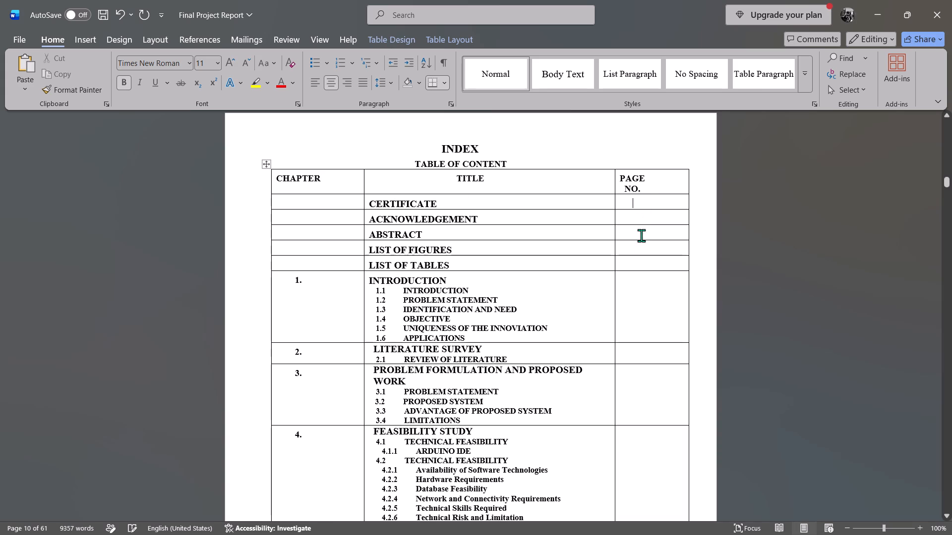
scroll(593, 283, up, 2)
scroll(593, 283, down, 1)
scroll(593, 283, up, 6)
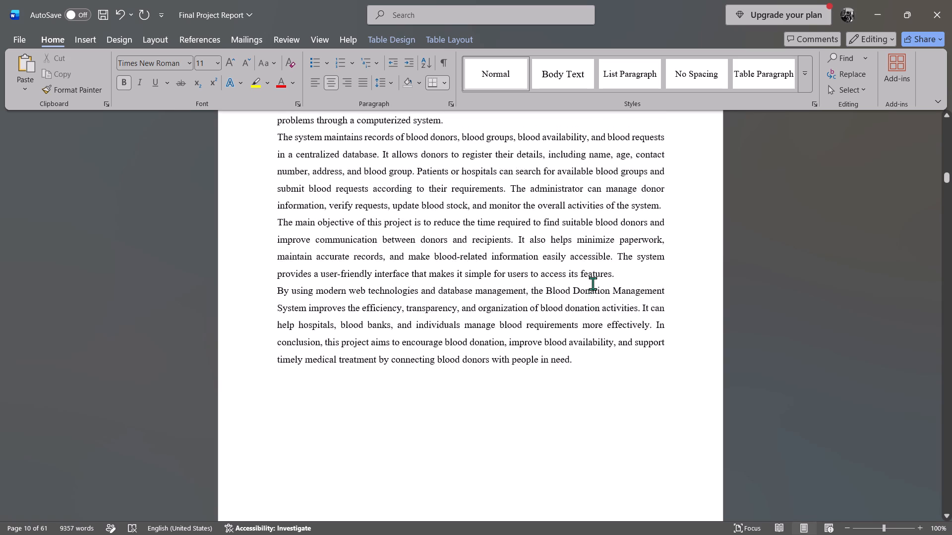
scroll(593, 283, up, 6)
scroll(546, 316, up, 16)
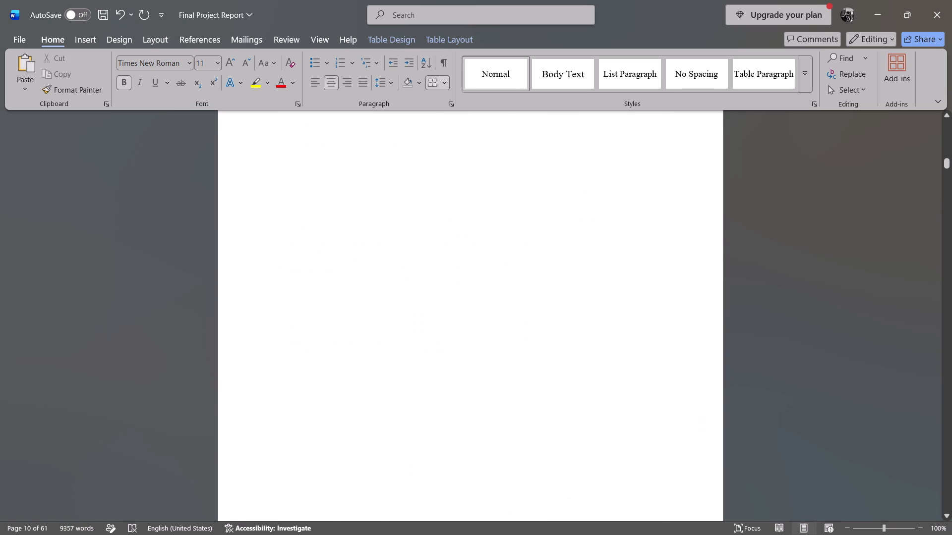
scroll(546, 316, up, 19)
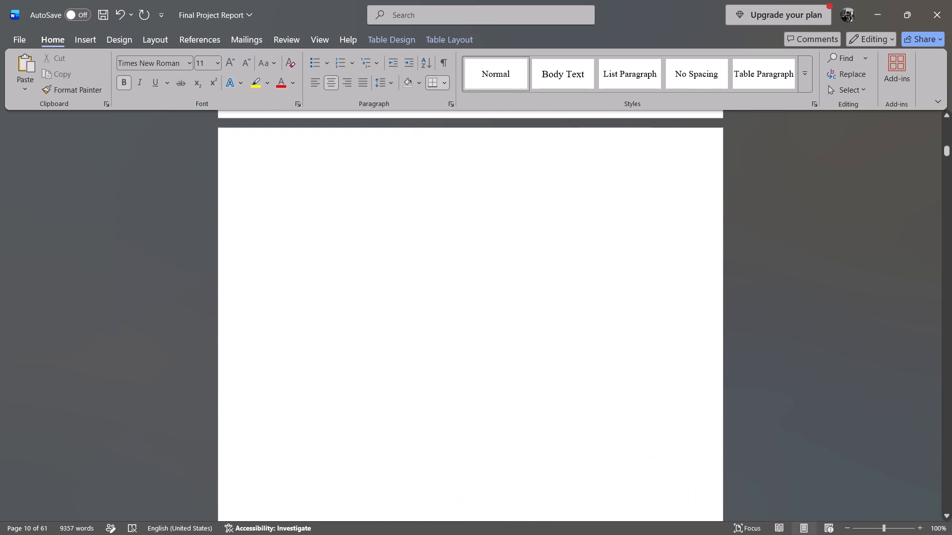
scroll(545, 316, up, 19)
scroll(545, 316, up, 4)
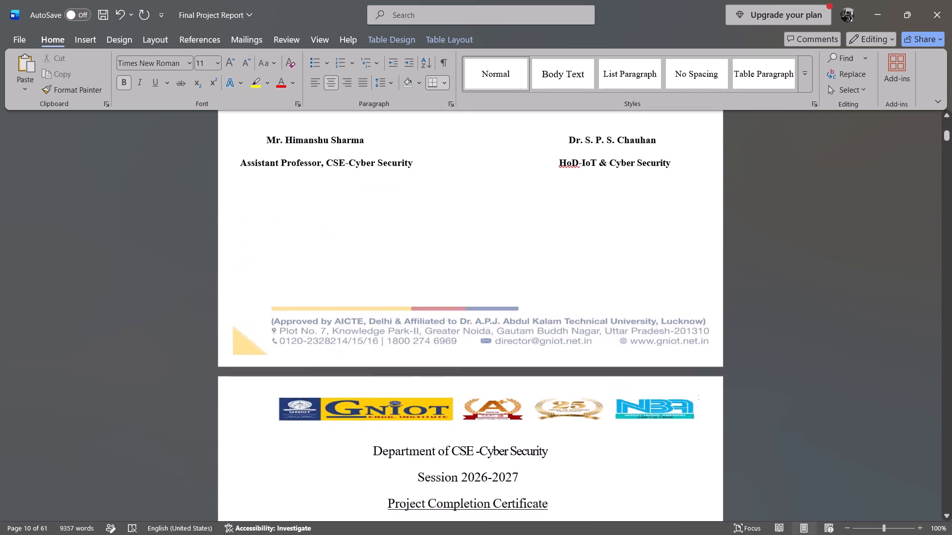
scroll(545, 316, up, 13)
Examine the certificate, acknowledgement and abstract pages in order to work out their page numbers for the index.
scroll(543, 317, down, 6)
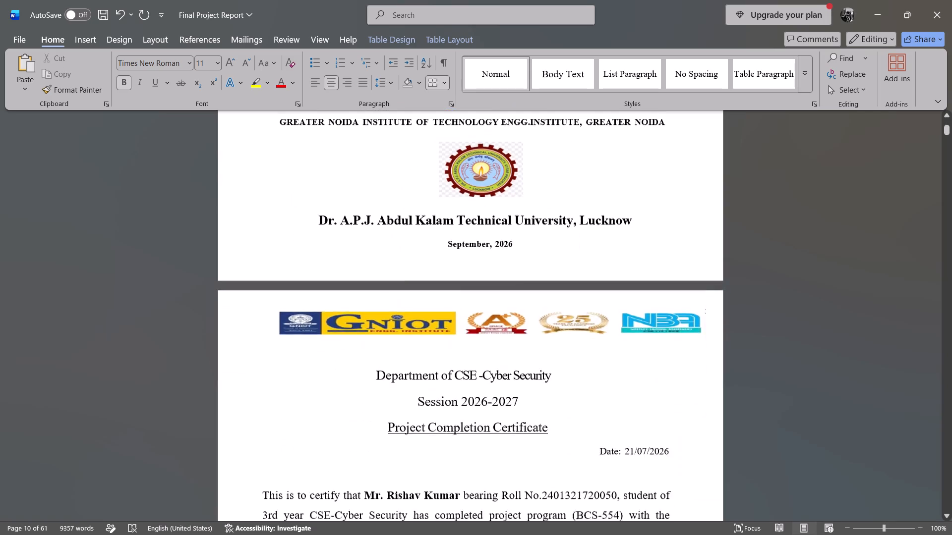
scroll(541, 317, down, 16)
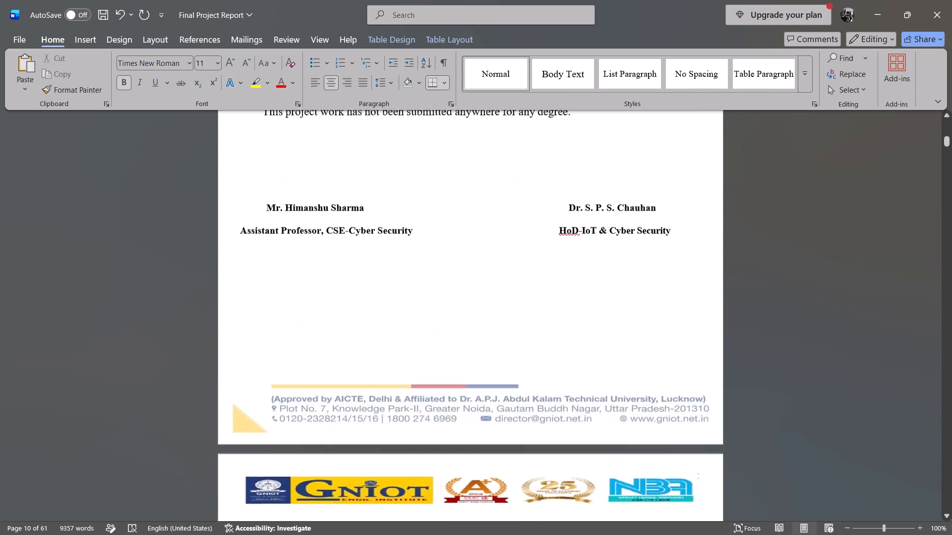
scroll(539, 309, down, 18)
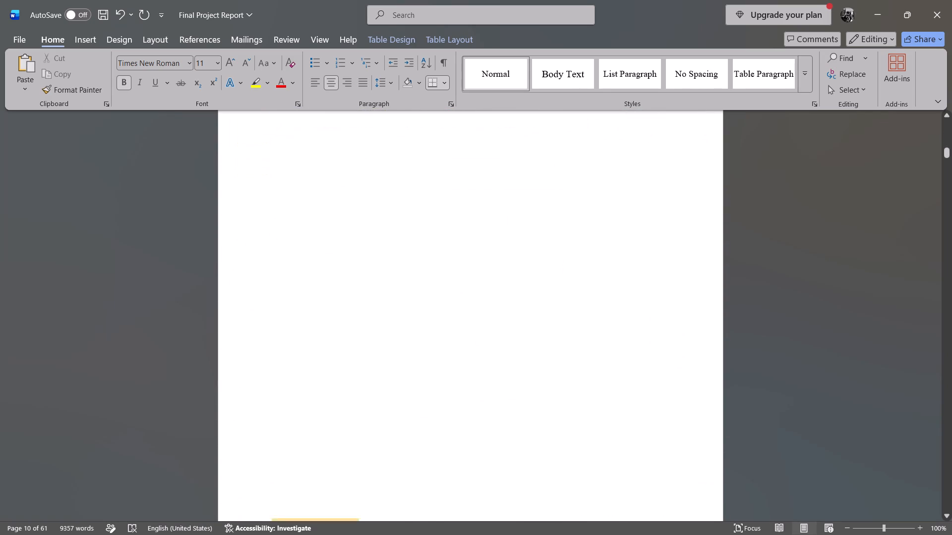
scroll(536, 281, down, 12)
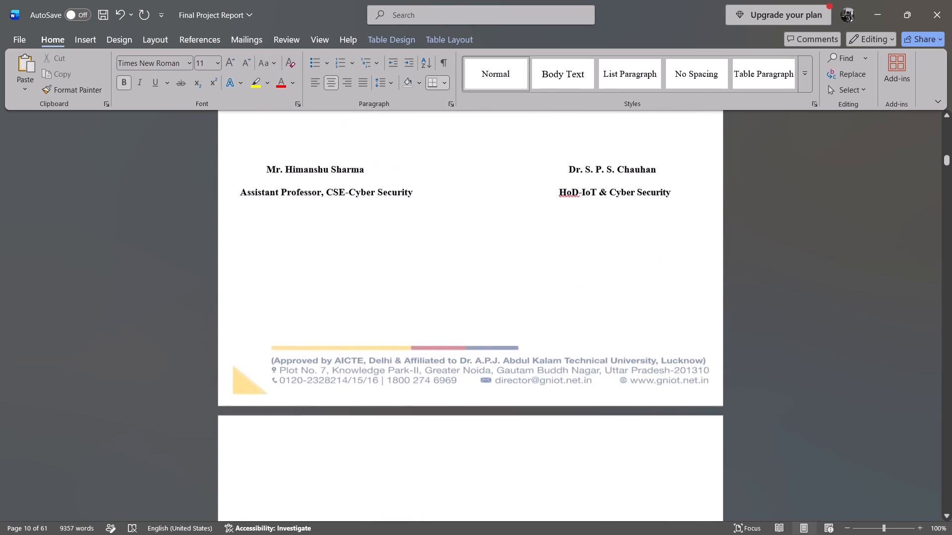
scroll(548, 273, down, 4)
scroll(553, 273, up, 1)
scroll(553, 273, down, 12)
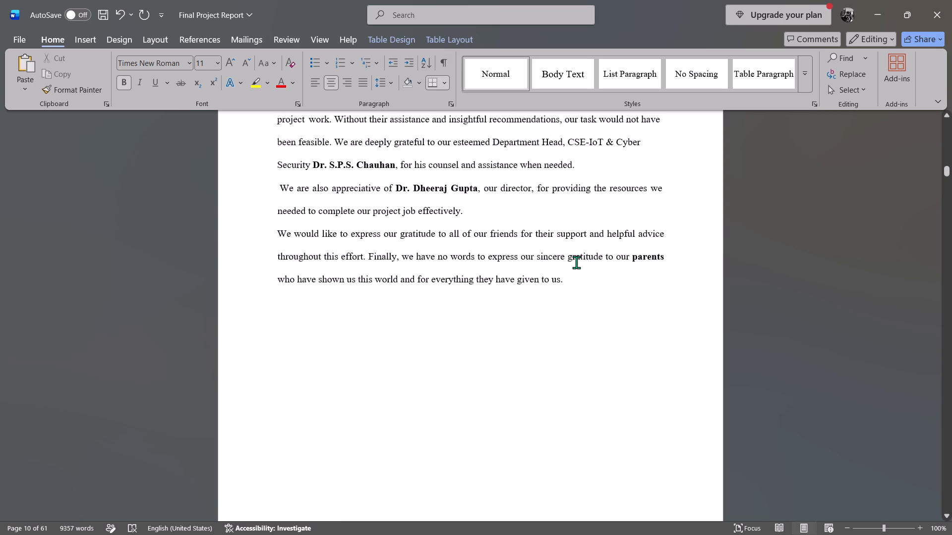
scroll(576, 262, down, 8)
scroll(578, 262, up, 8)
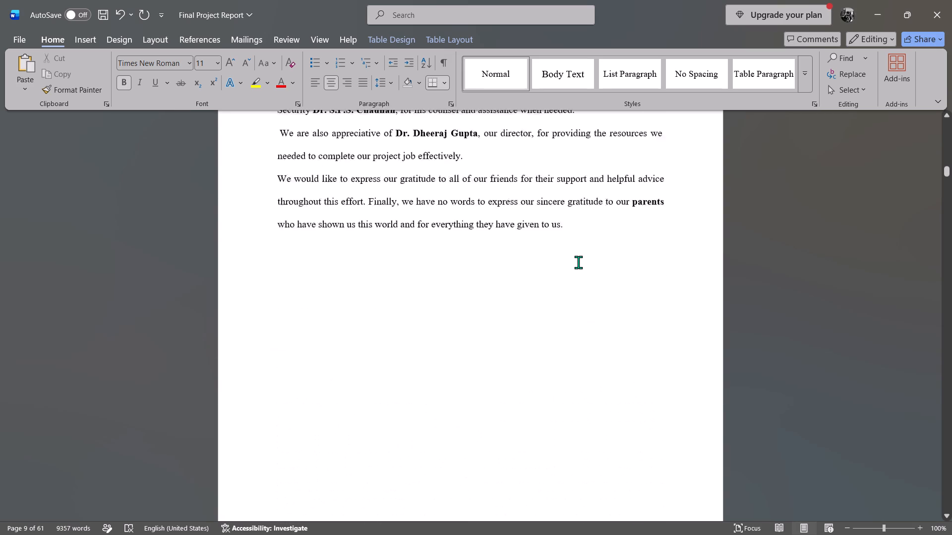
scroll(578, 262, up, 4)
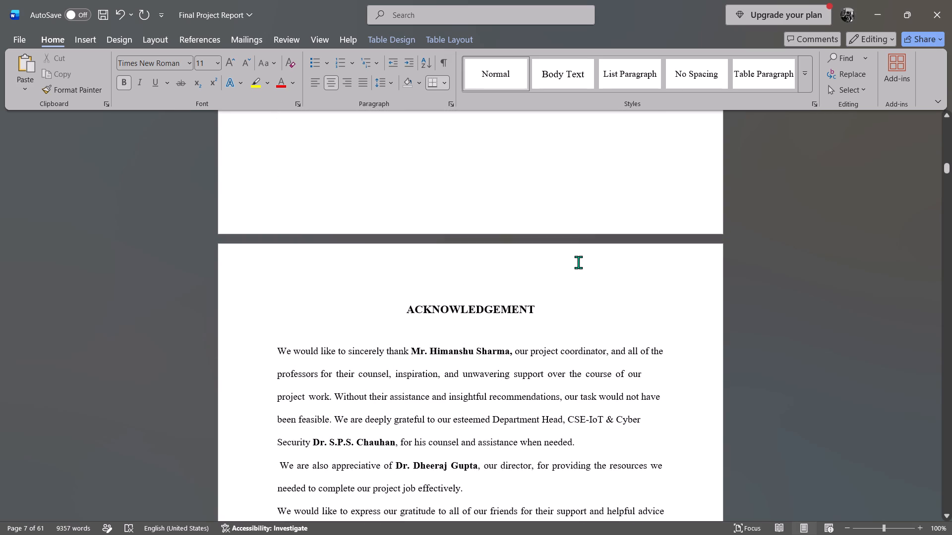
scroll(578, 262, down, 11)
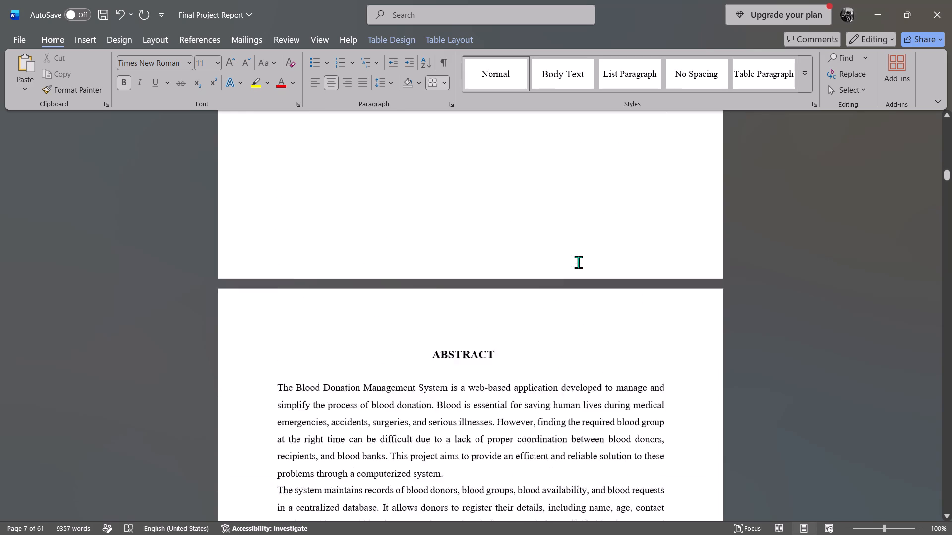
scroll(578, 262, down, 10)
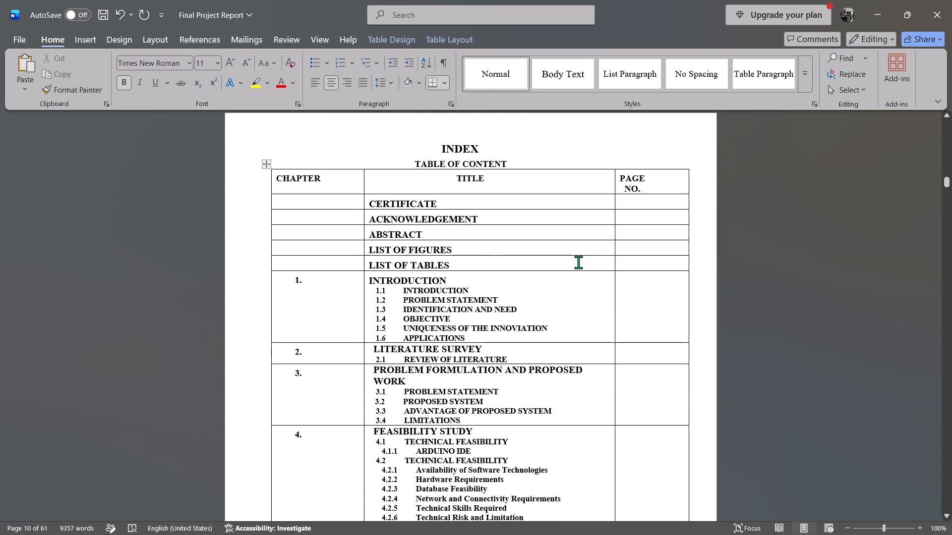
Review the rest of the index table and compare it with the page numbers in the Final Project Report (1) document.
scroll(578, 262, down, 8)
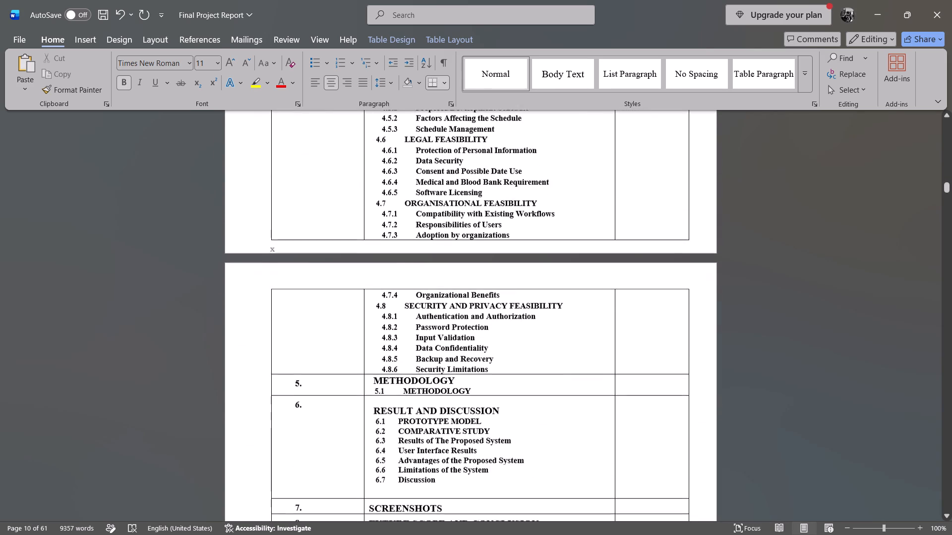
scroll(585, 258, down, 3)
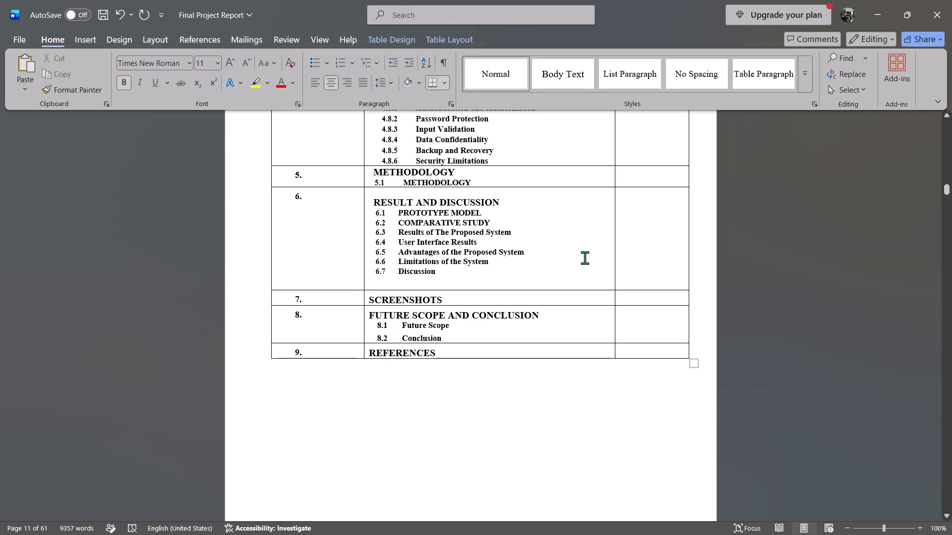
key(alt+Tab)
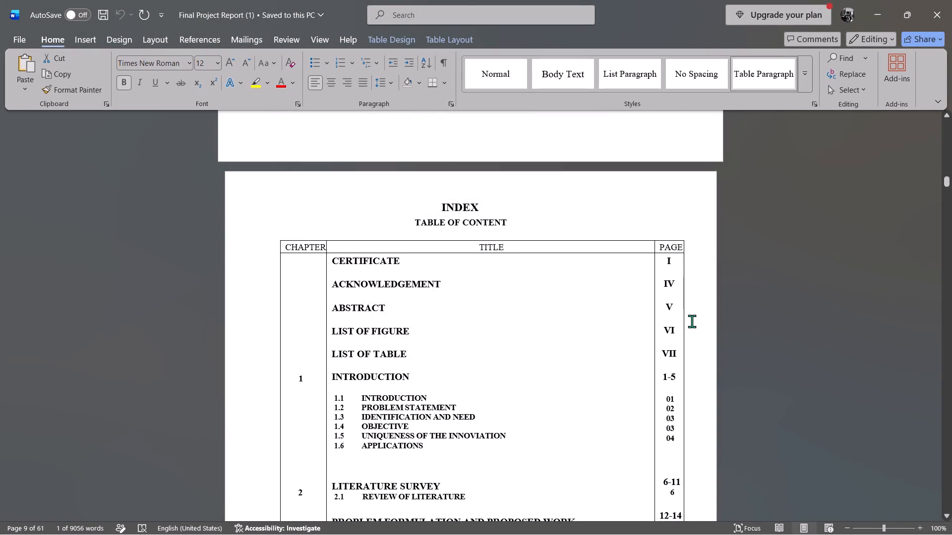
scroll(692, 321, down, 1)
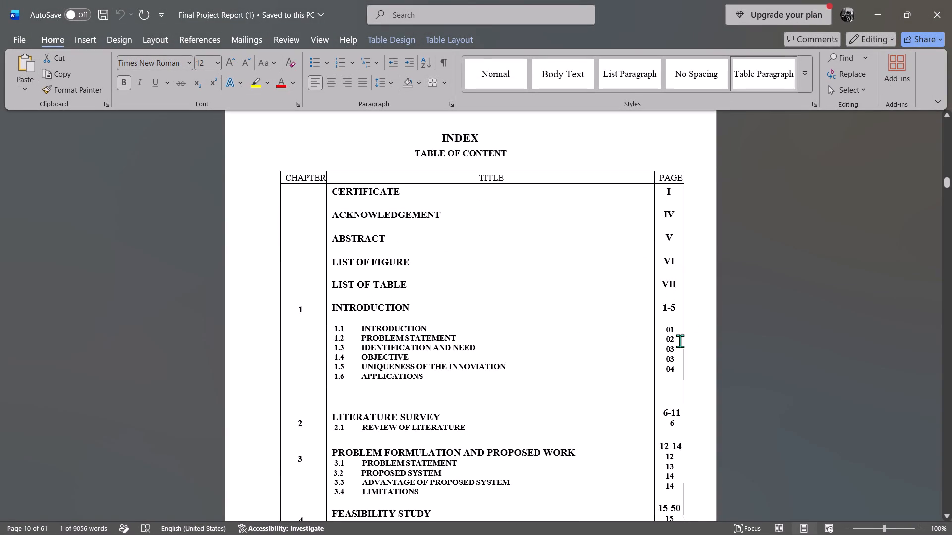
key(alt+Tab)
scroll(616, 291, up, 11)
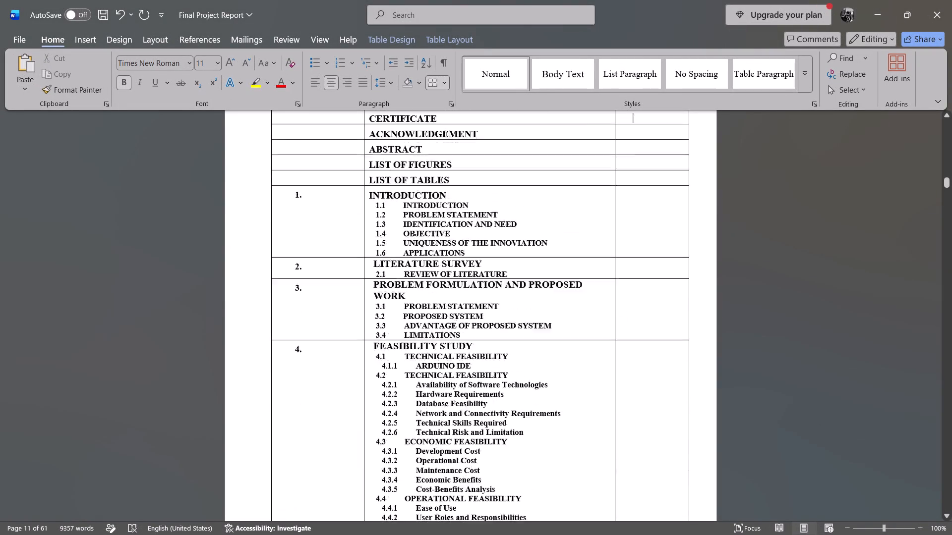
scroll(616, 291, up, 1)
scroll(616, 291, down, 1)
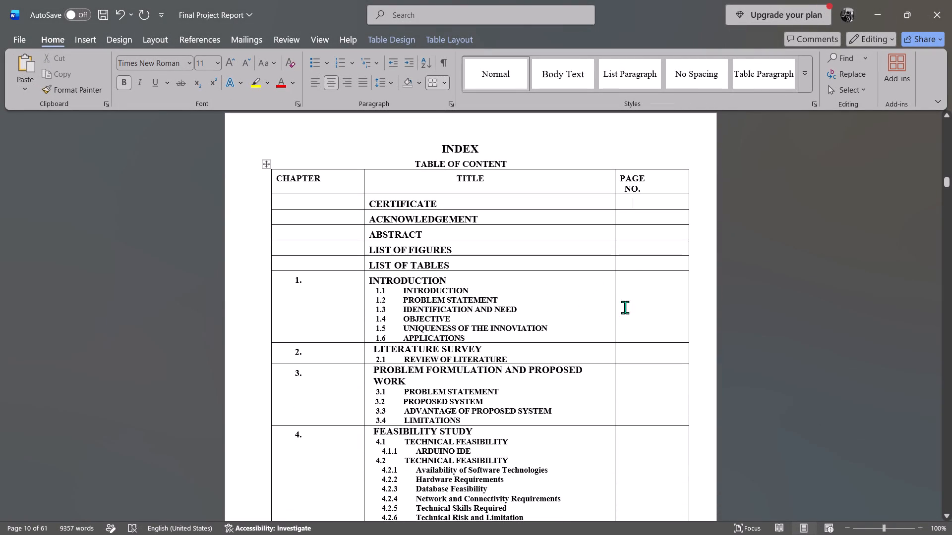
Look from the INTRODUCTION row's page number cell ahead to the Chapter 1 pages to check their footer page number.
click(644, 281)
scroll(663, 289, down, 20)
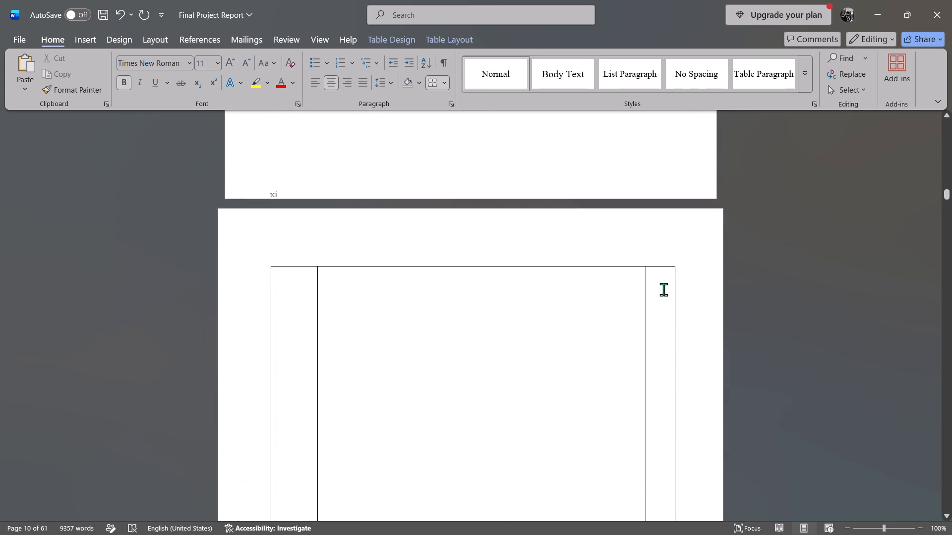
scroll(663, 289, down, 17)
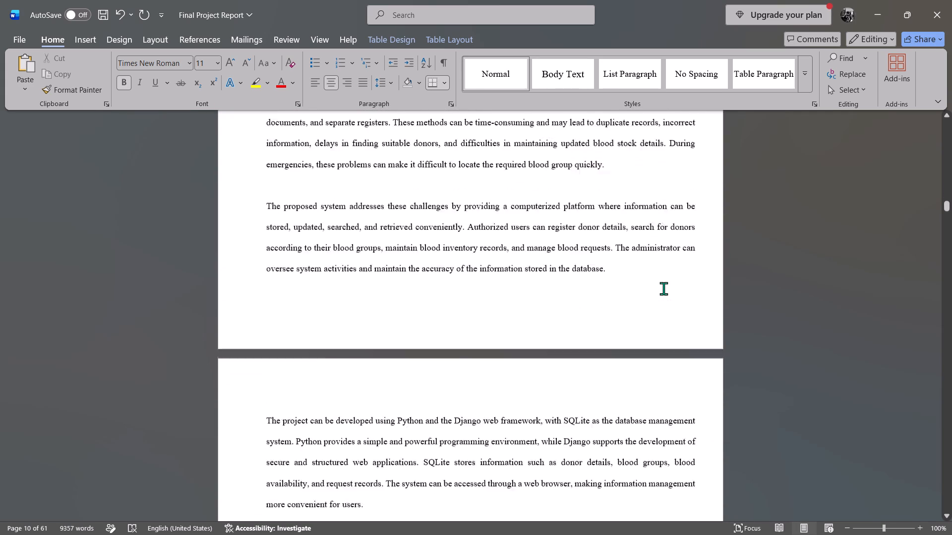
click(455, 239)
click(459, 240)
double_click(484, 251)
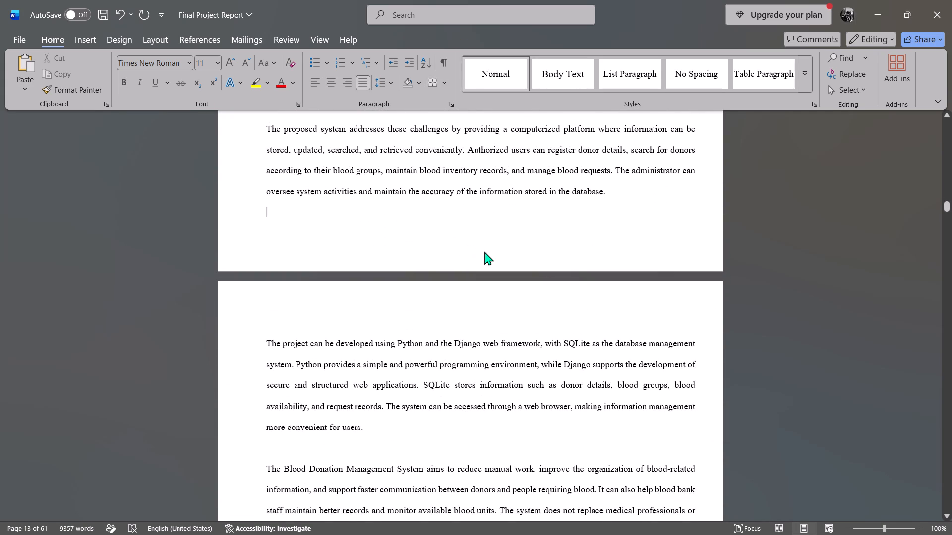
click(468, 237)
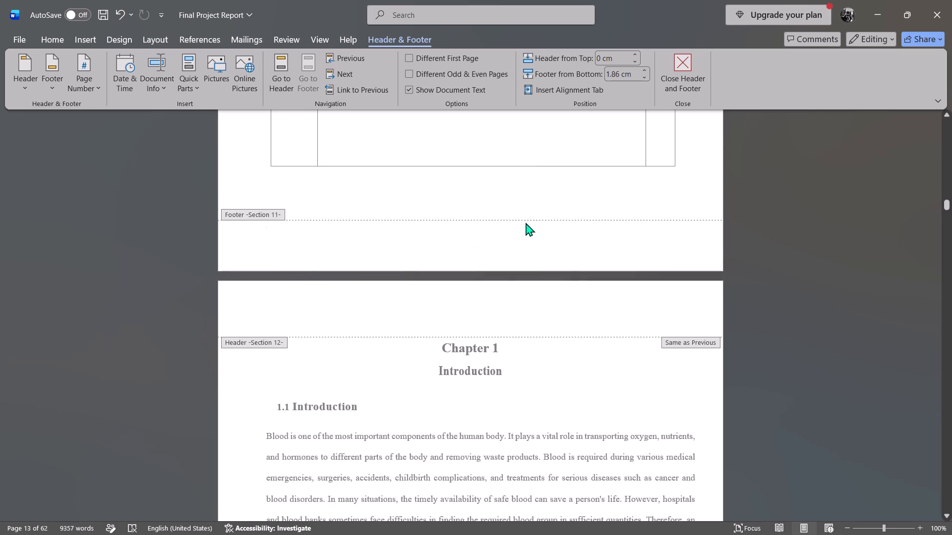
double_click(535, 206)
Centre the empty last paragraph on the first Chapter 1 page.
click(469, 209)
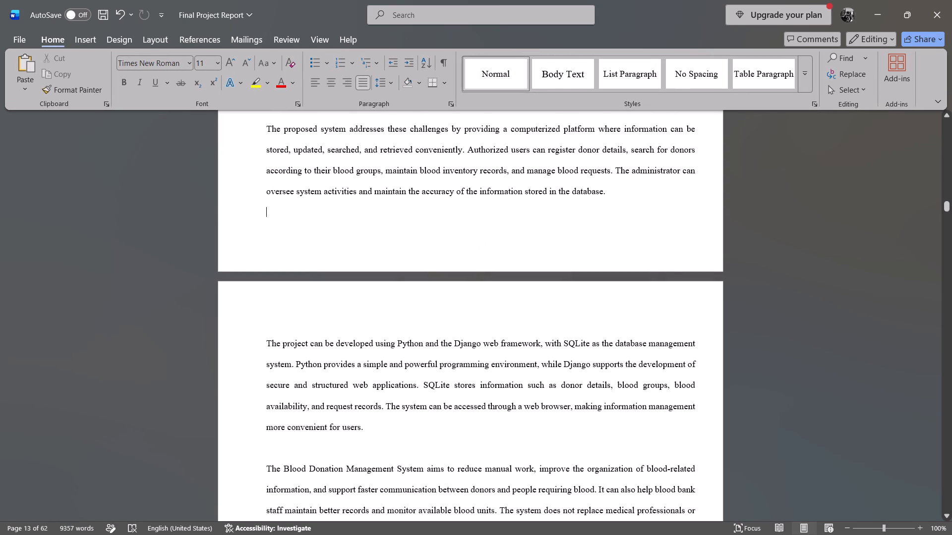
click(331, 90)
Insert a centred page number in the Section 11 footer using the bottom-of-page style Plain Number 2.
double_click(461, 249)
click(461, 249)
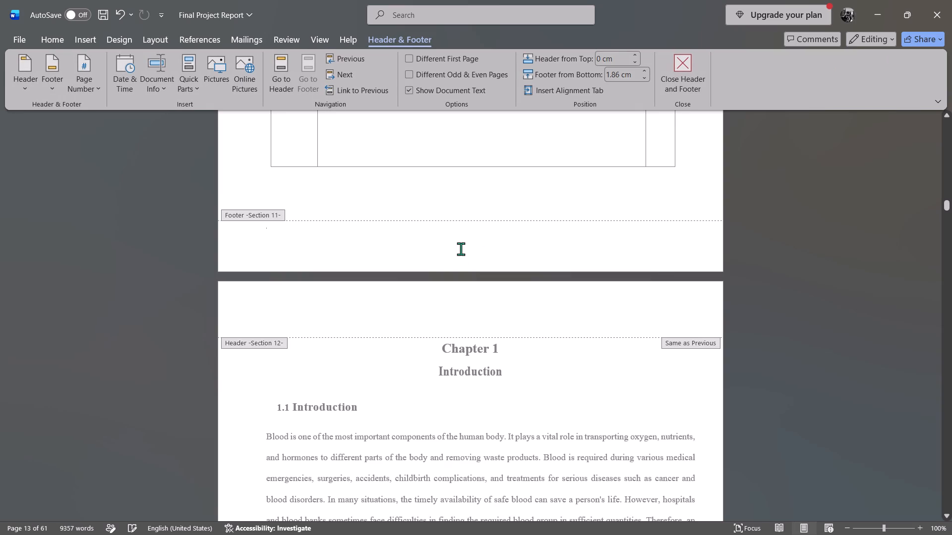
double_click(424, 243)
click(460, 260)
click(78, 67)
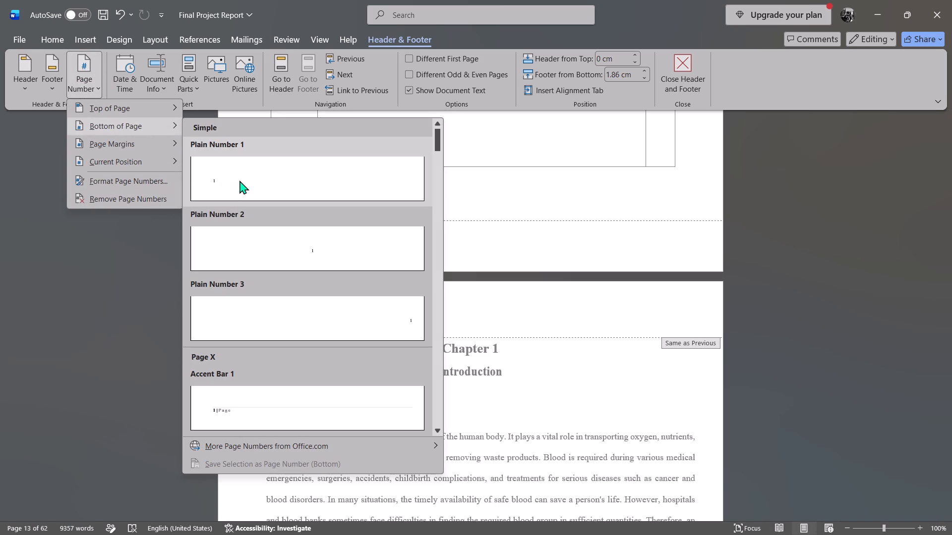
click(278, 251)
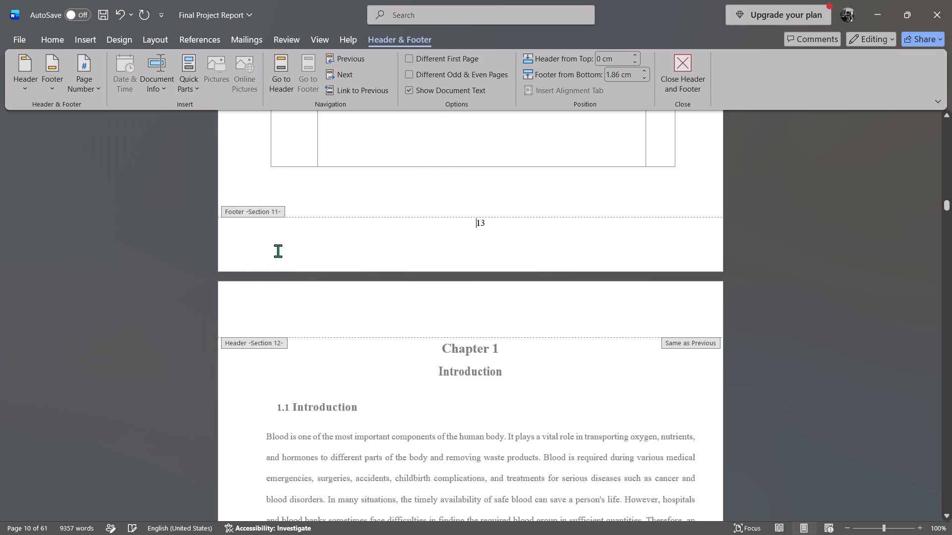
Review the footer numbering from the Chapter 1 pages back through the index to the abstract and forward again.
scroll(488, 228, up, 3)
scroll(488, 228, down, 3)
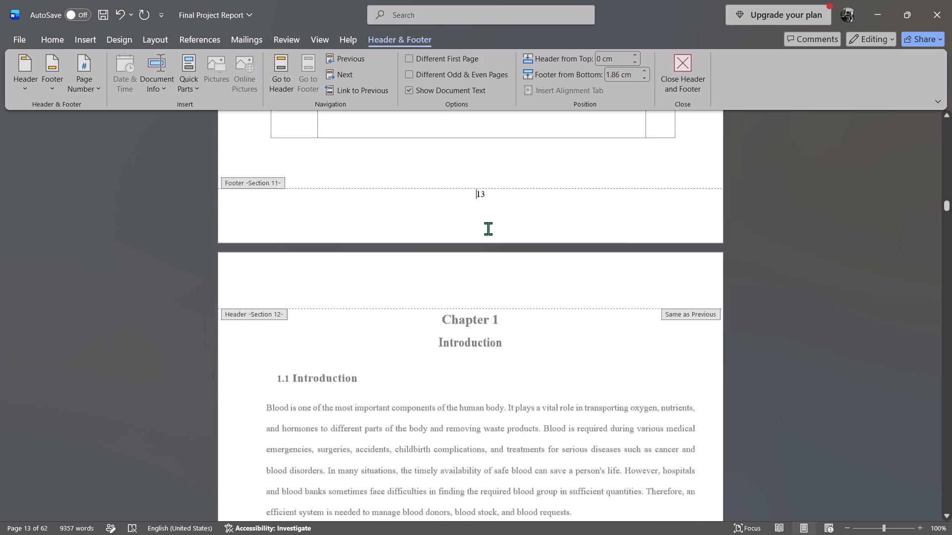
scroll(488, 228, down, 11)
scroll(488, 228, up, 19)
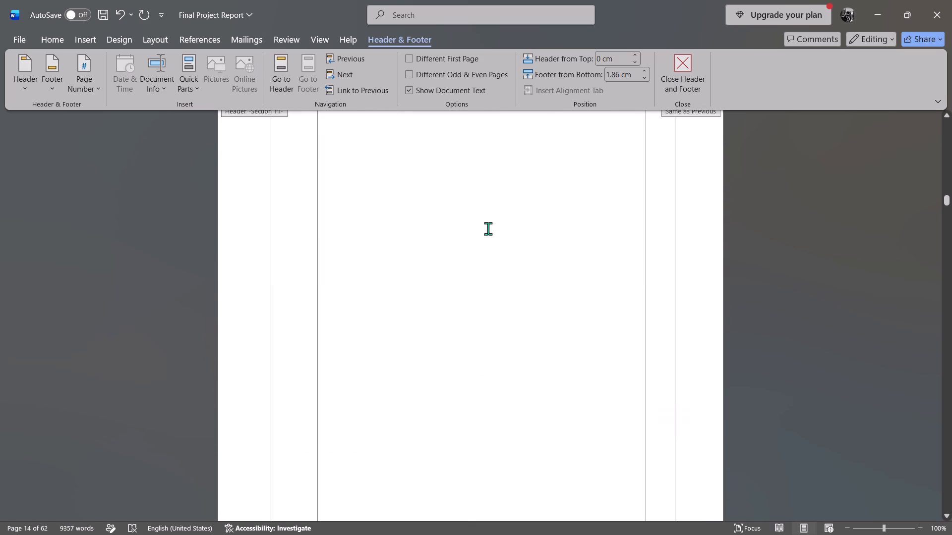
scroll(488, 228, up, 12)
scroll(488, 228, down, 1)
scroll(488, 228, up, 5)
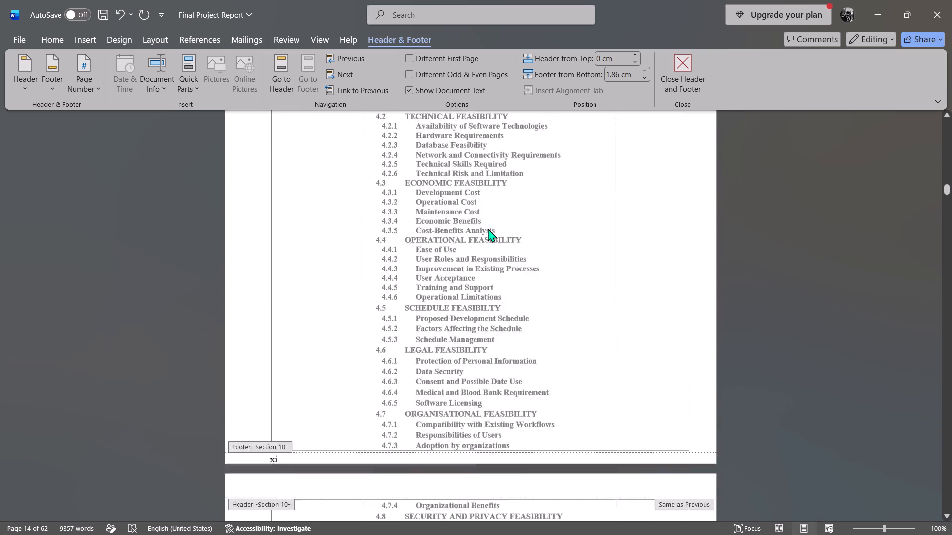
scroll(488, 228, up, 12)
scroll(488, 228, down, 2)
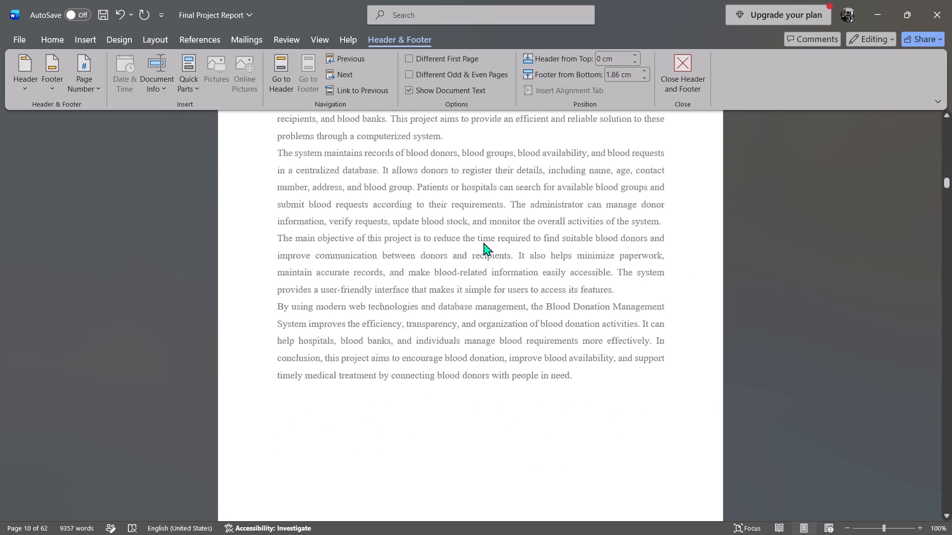
scroll(483, 242, down, 6)
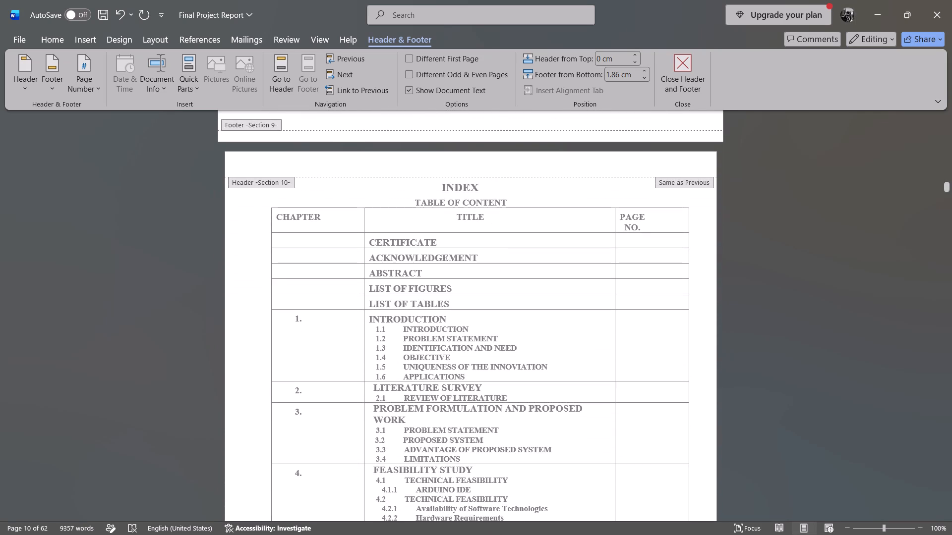
scroll(501, 534, down, 2)
scroll(586, 294, down, 16)
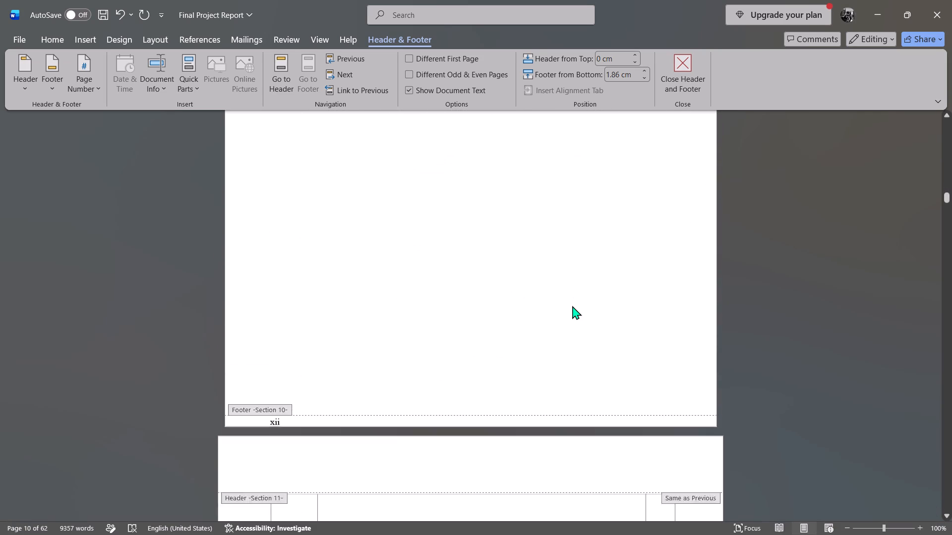
scroll(572, 306, down, 15)
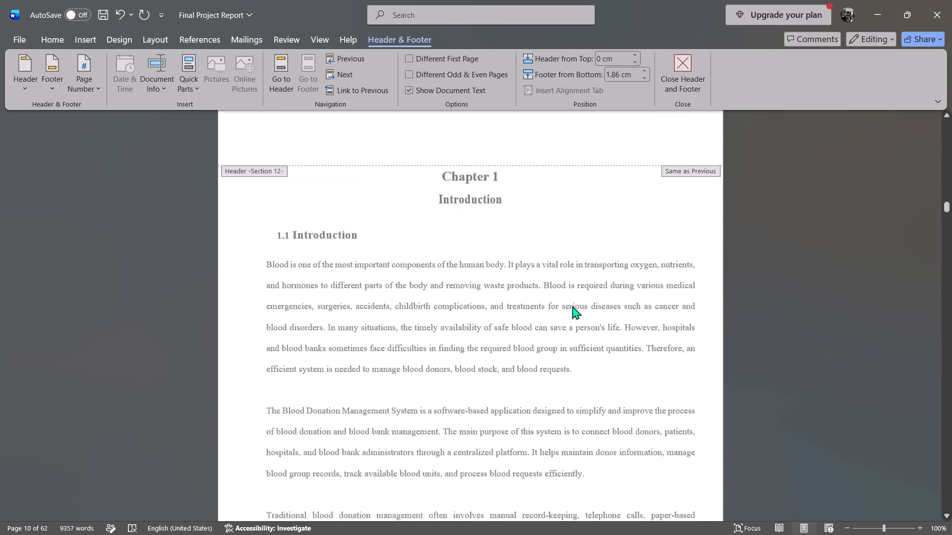
Insert a Plain Number 2 page number at the bottom of the page in the Section 12 footer of Chapter 1.
scroll(572, 306, down, 2)
scroll(572, 306, up, 1)
scroll(572, 306, down, 6)
click(480, 218)
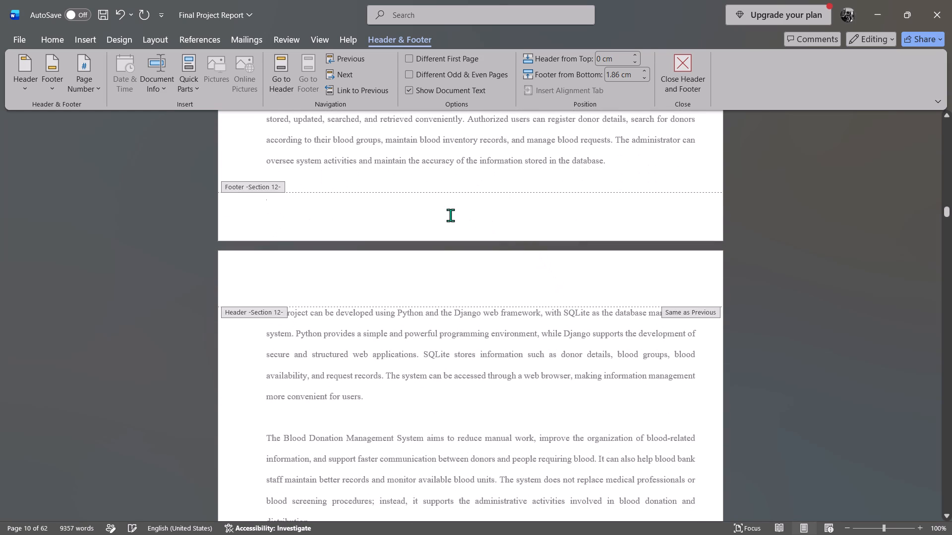
click(91, 62)
click(115, 128)
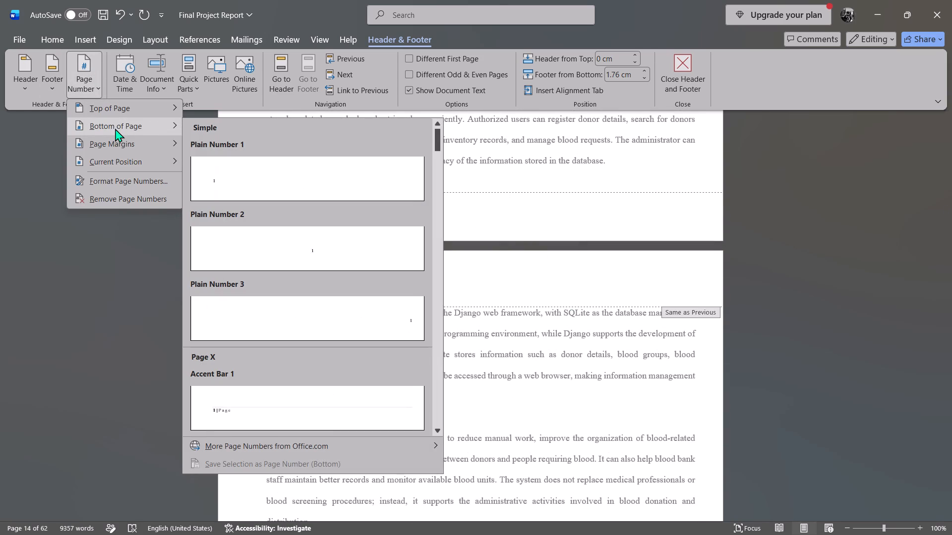
click(292, 253)
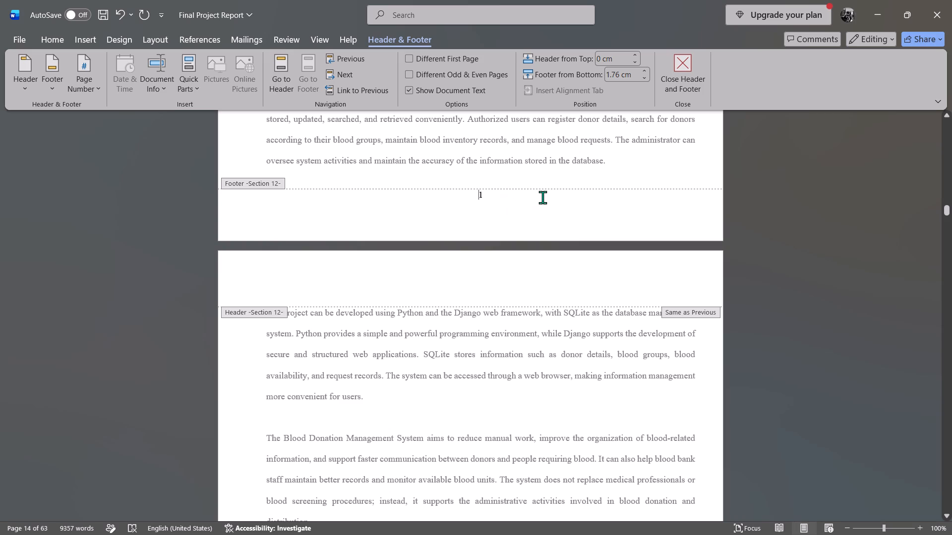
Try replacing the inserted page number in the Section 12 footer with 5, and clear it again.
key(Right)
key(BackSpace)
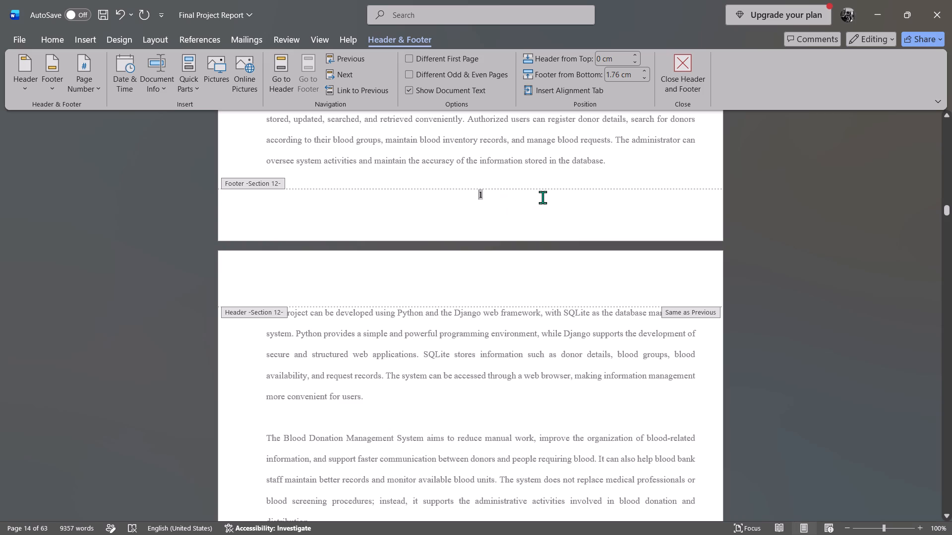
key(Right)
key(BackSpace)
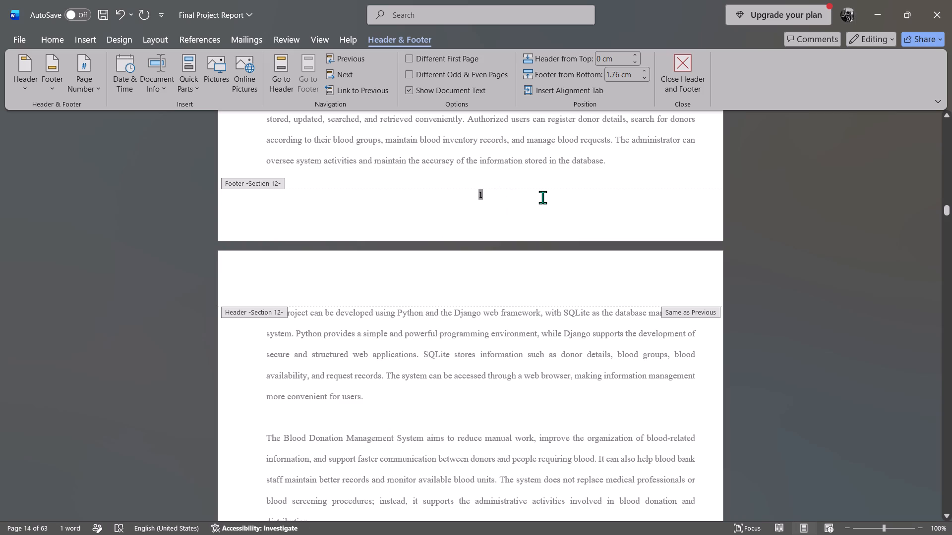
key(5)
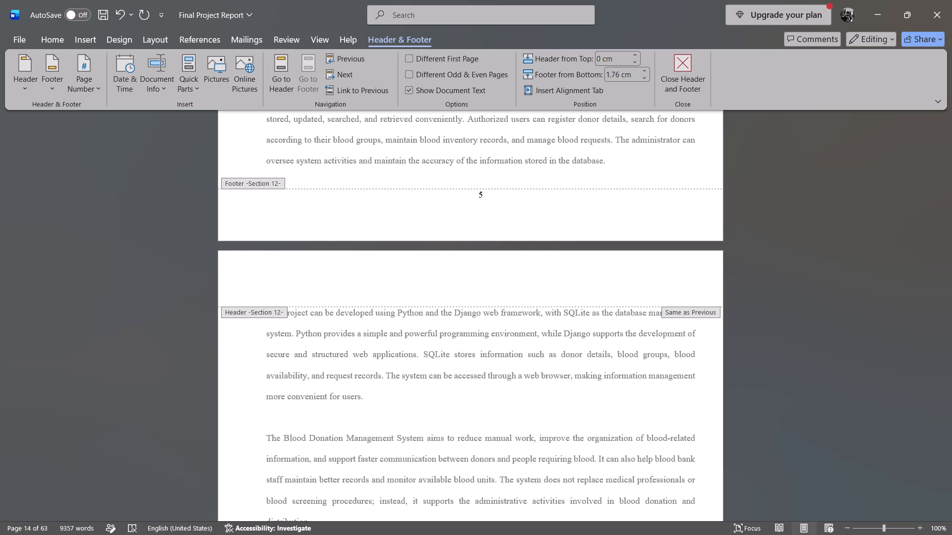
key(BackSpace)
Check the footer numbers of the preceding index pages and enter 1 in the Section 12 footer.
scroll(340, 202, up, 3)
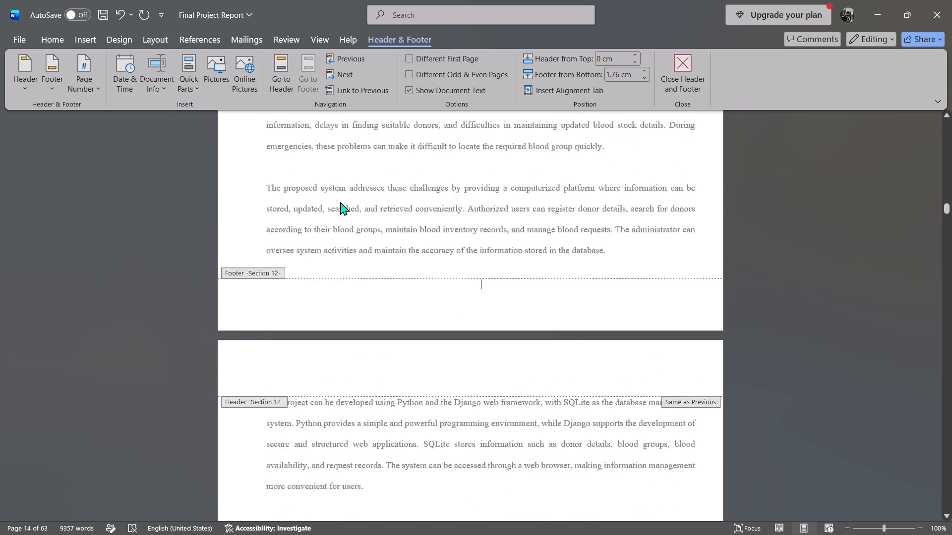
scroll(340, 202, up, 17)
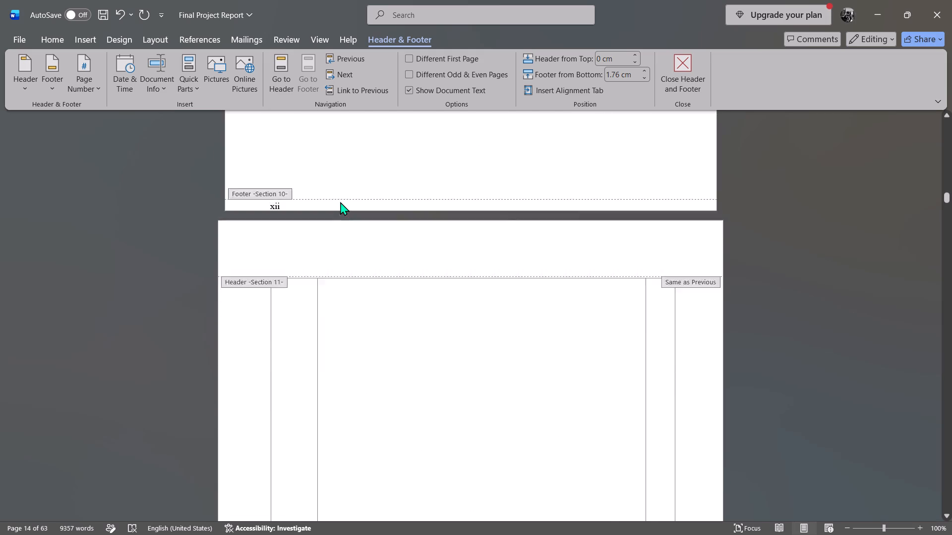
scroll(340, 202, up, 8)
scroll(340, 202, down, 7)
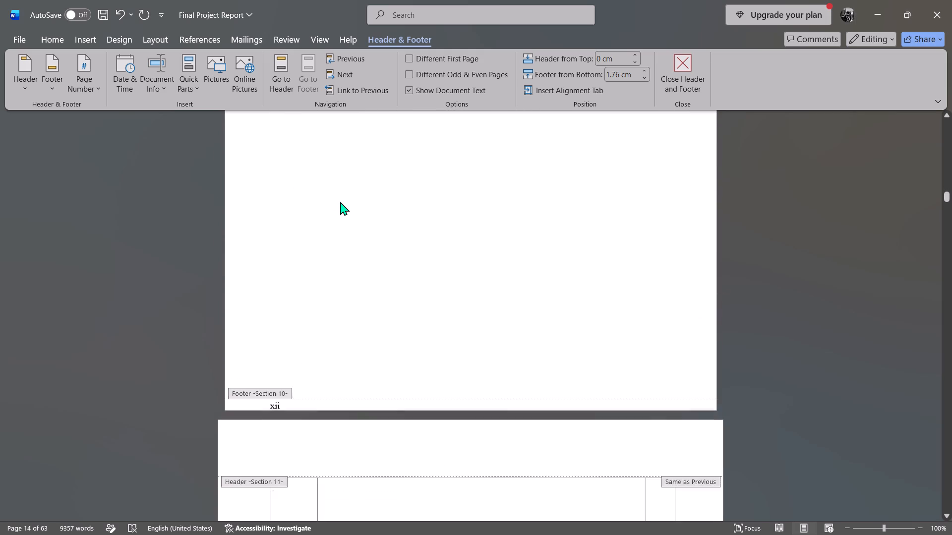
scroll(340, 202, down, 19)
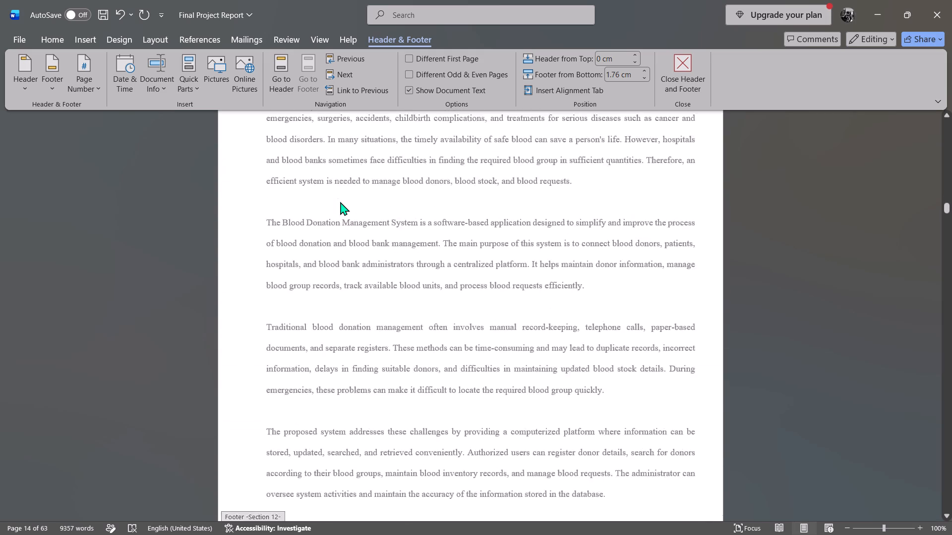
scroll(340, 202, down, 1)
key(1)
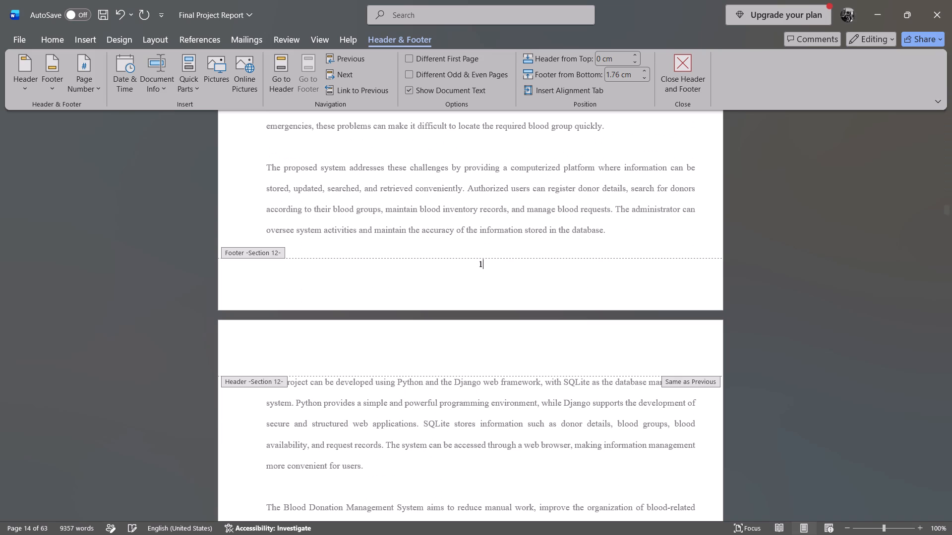
Change the footer number on the second Chapter 1 page to 2 and compare it with the first page's footer.
scroll(412, 220, down, 3)
scroll(416, 218, up, 1)
scroll(416, 218, down, 6)
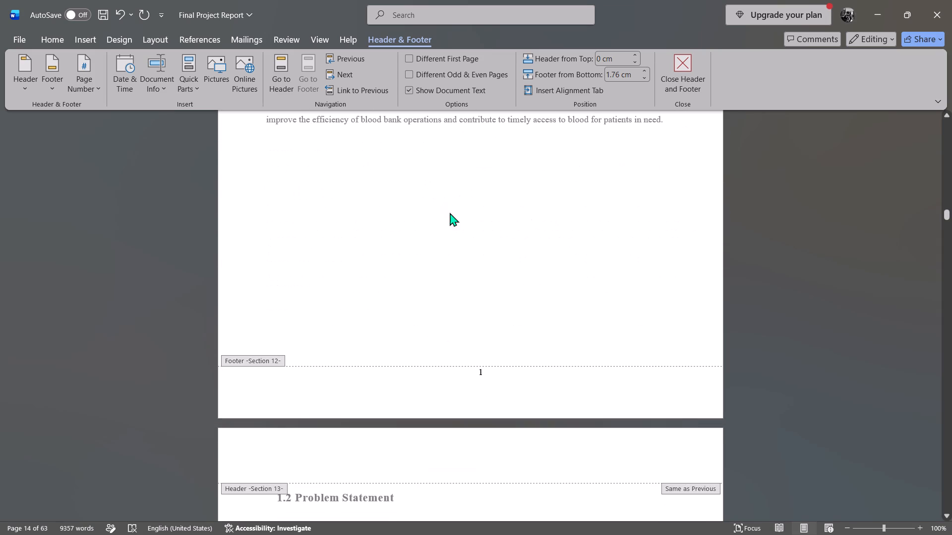
click(487, 385)
click(482, 367)
key(BackSpace)
key(2)
scroll(488, 381, up, 4)
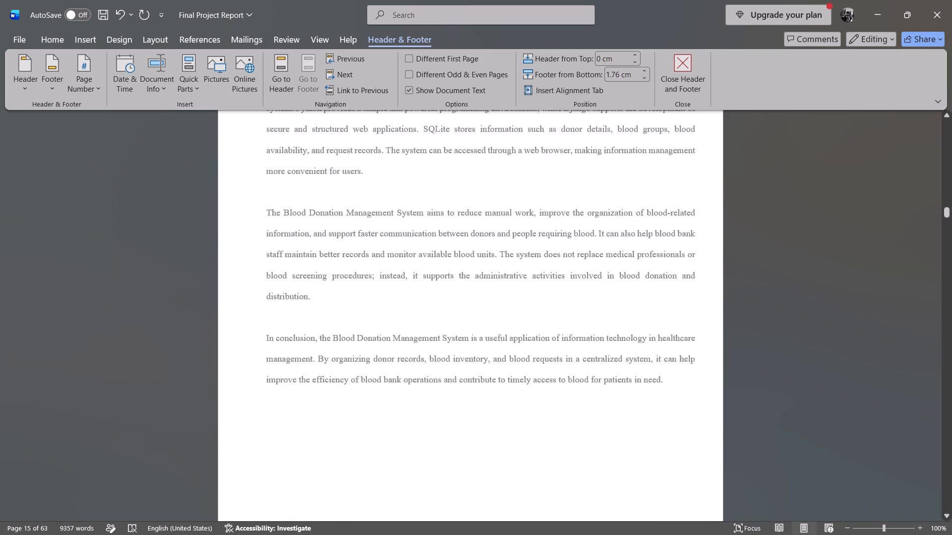
scroll(487, 381, up, 4)
scroll(489, 362, down, 8)
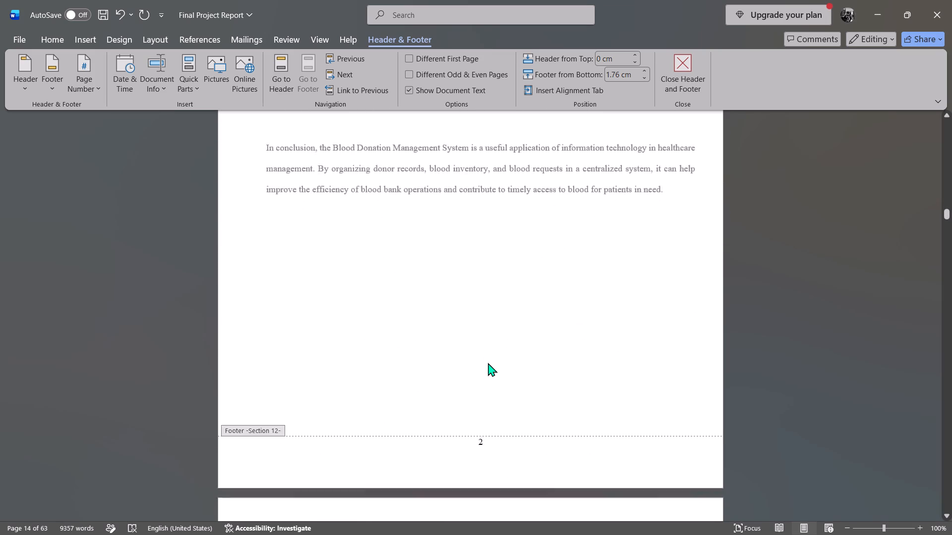
scroll(488, 363, down, 1)
scroll(488, 363, up, 11)
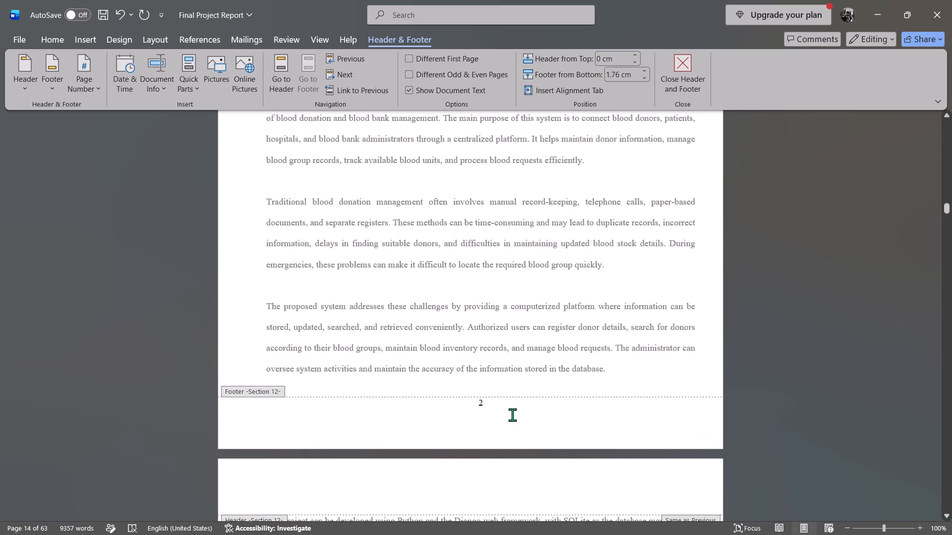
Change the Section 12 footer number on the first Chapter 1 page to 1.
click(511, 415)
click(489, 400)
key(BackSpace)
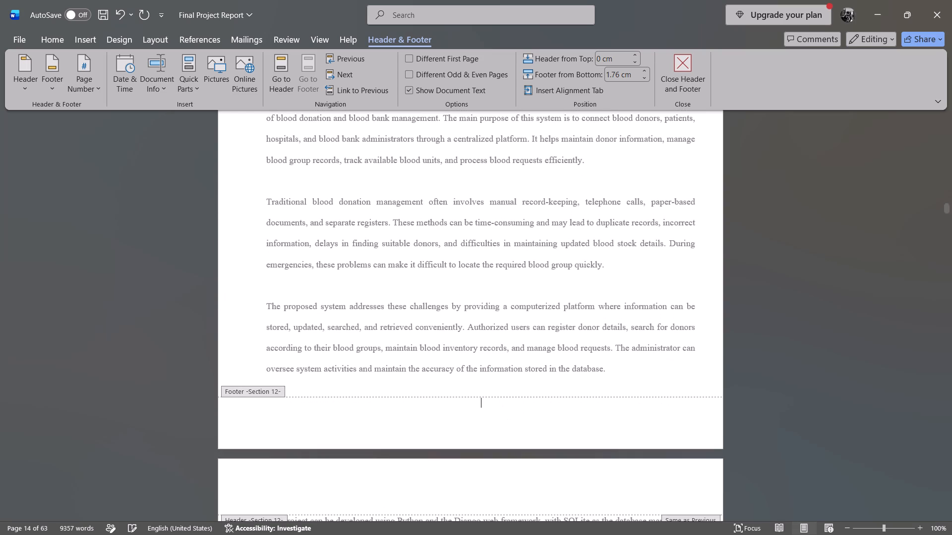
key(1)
Delete the page number 13 from the Section 11 footer on the index page before Chapter 1.
scroll(338, 390, up, 4)
scroll(389, 434, up, 7)
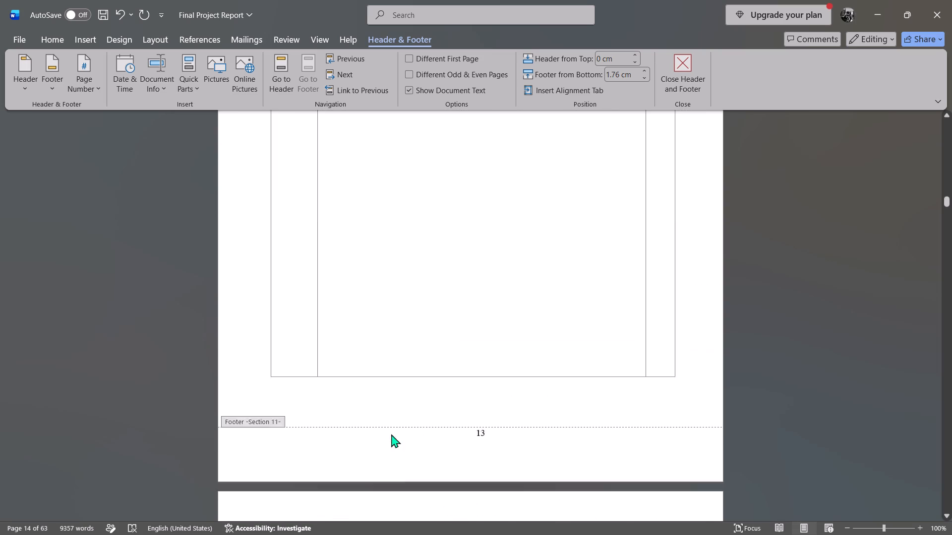
scroll(501, 474, down, 1)
click(490, 436)
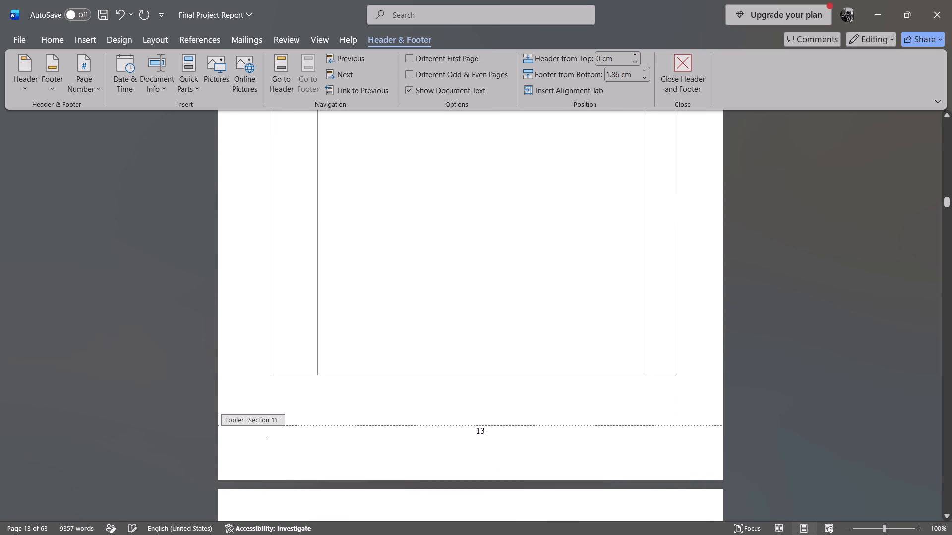
click(483, 430)
key(BackSpace)
key(BackSpace)
key(BackSpace)
key(BackSpace)
key(Delete)
key(Delete)
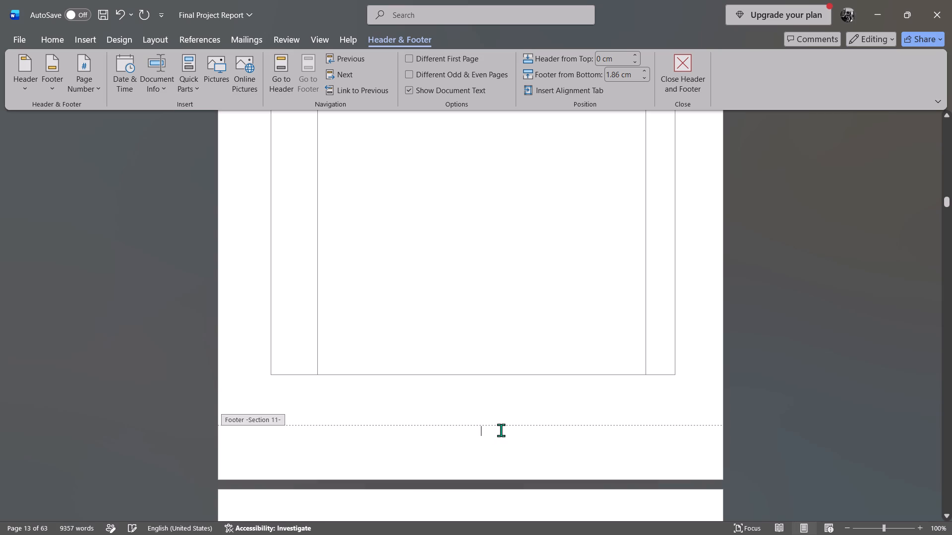
Turn on Different First Page for the Section 12 footer at the start of Chapter 1.
scroll(501, 430, down, 11)
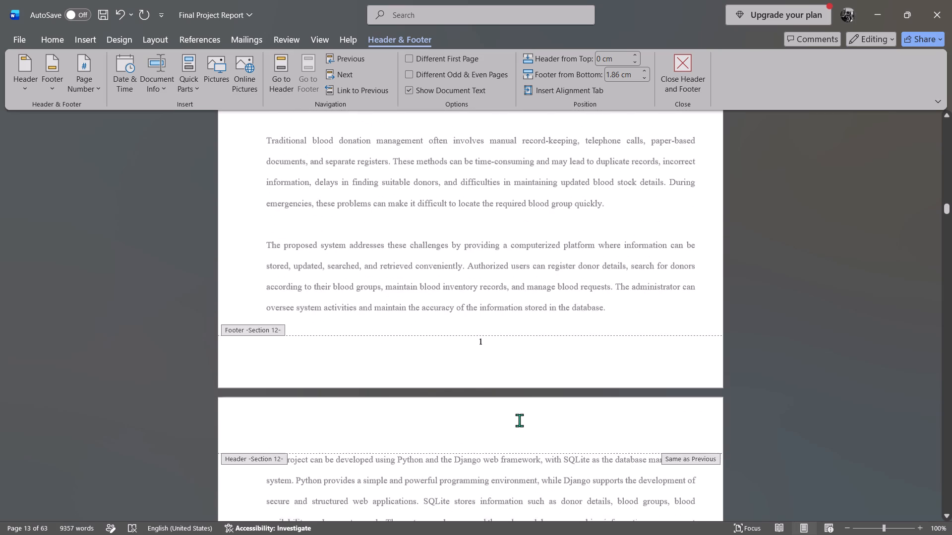
click(487, 327)
scroll(480, 379, down, 6)
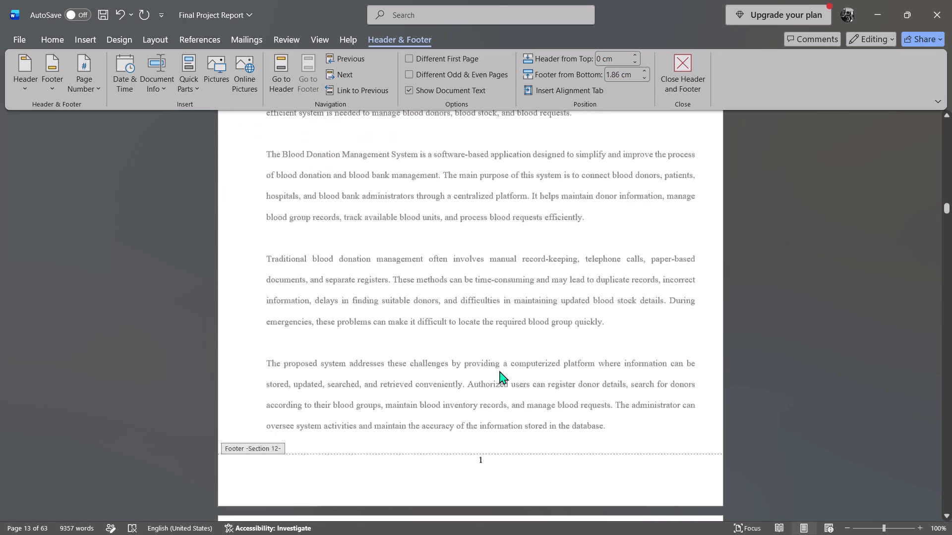
click(486, 386)
click(478, 382)
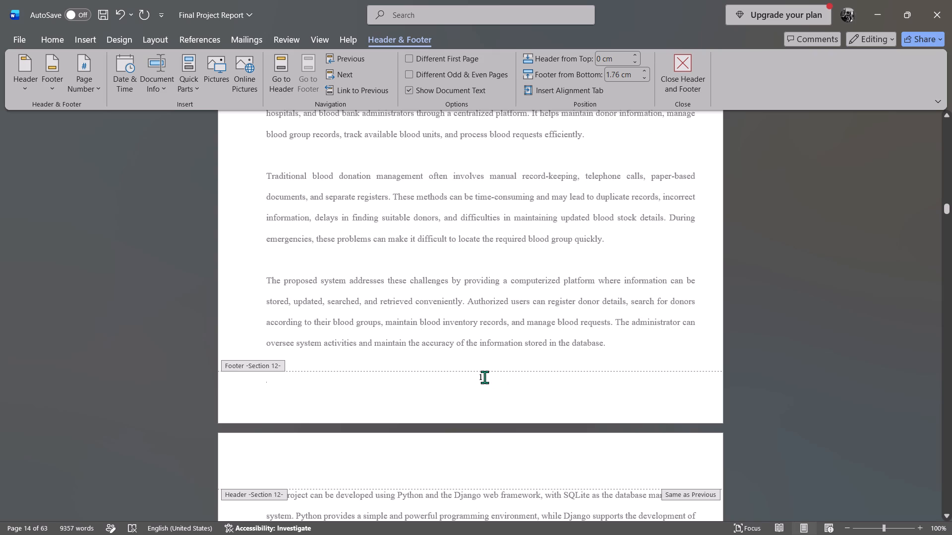
click(480, 377)
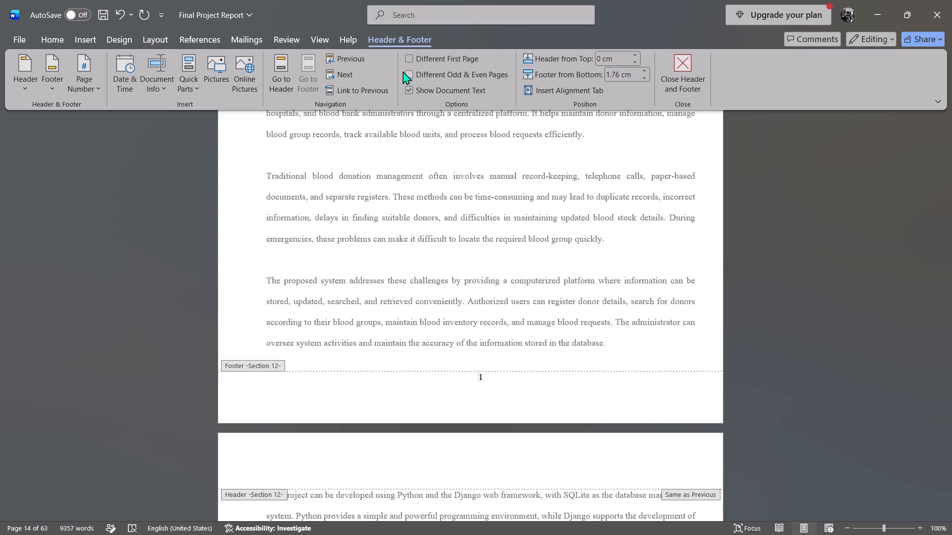
click(407, 58)
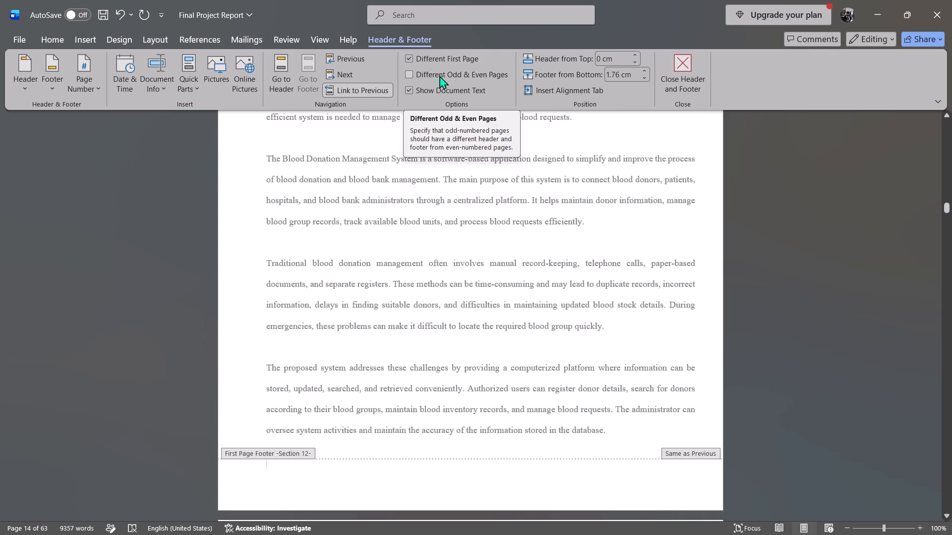
Insert a centred page number at the bottom of the page in the Section 12 first page footer.
scroll(420, 217, down, 3)
scroll(445, 236, up, 9)
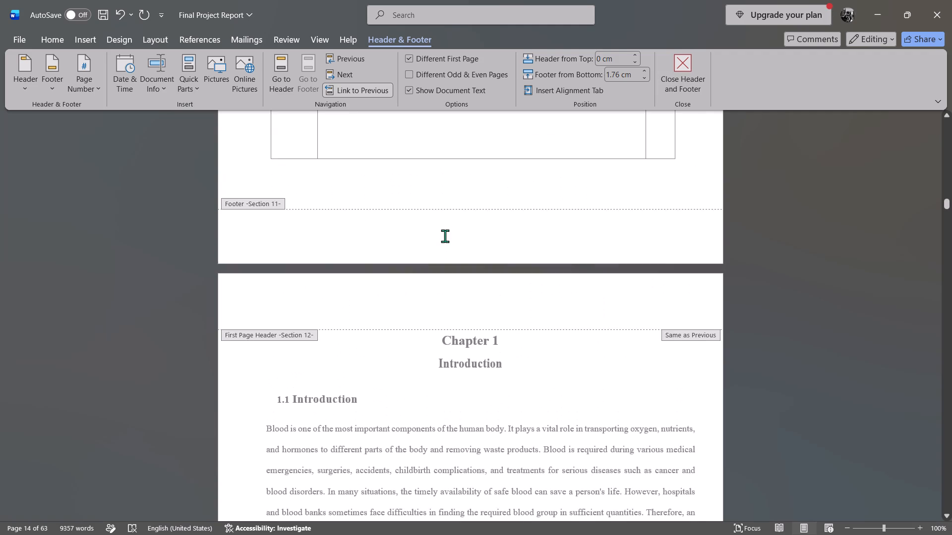
scroll(445, 236, down, 11)
scroll(445, 236, up, 1)
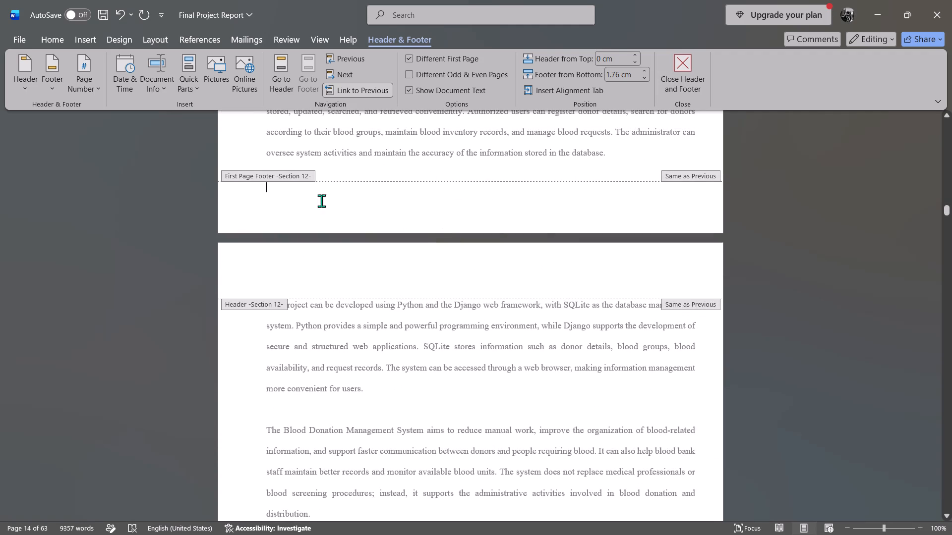
click(76, 75)
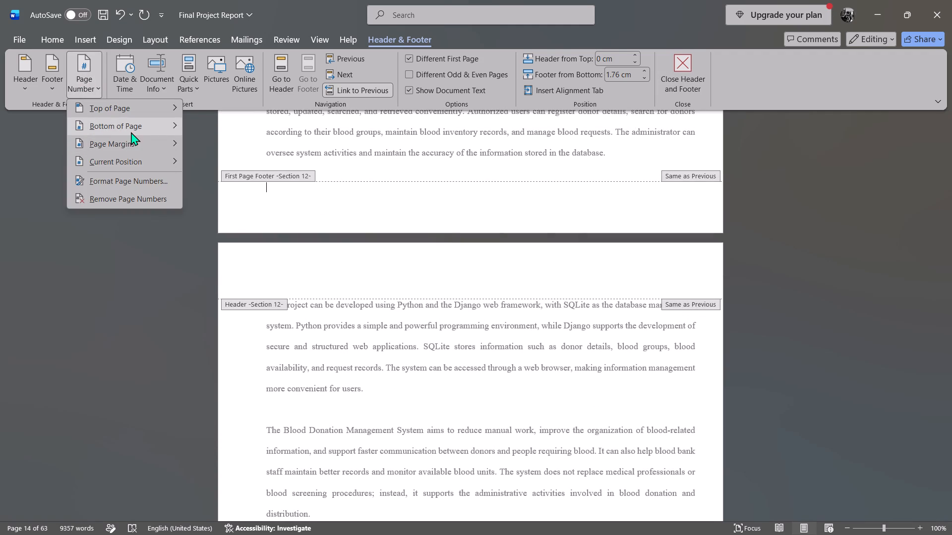
click(131, 132)
click(304, 234)
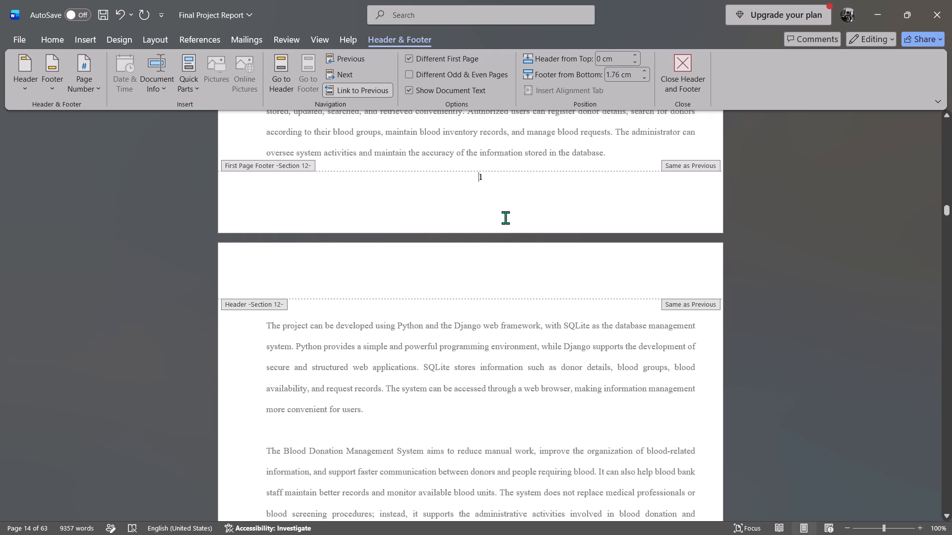
click(495, 175)
Change the Section 12 footer number on the second Chapter 1 page to 2.
scroll(509, 192, up, 2)
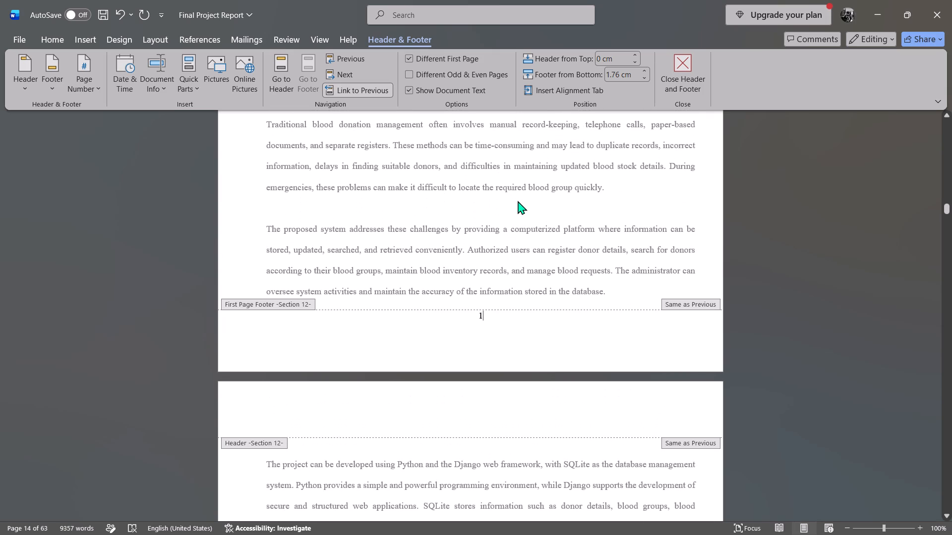
scroll(523, 204, down, 4)
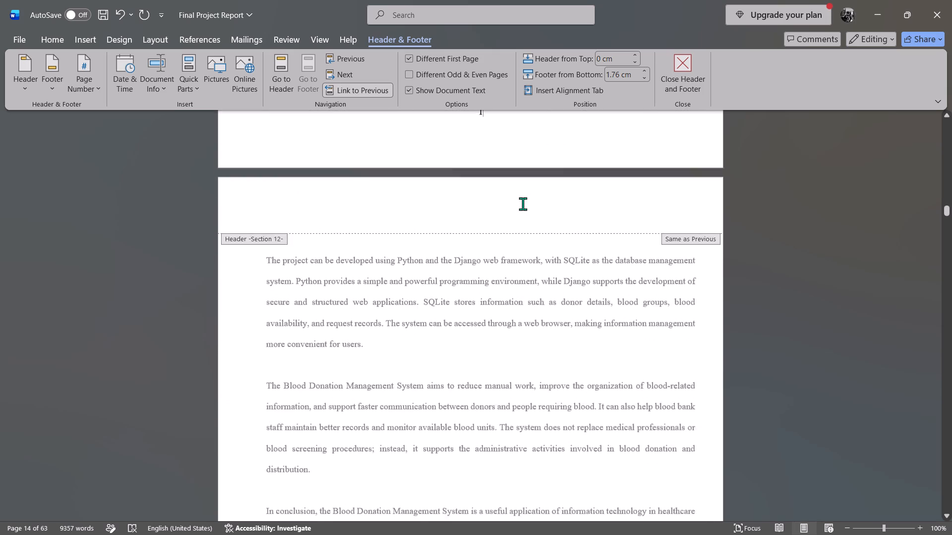
scroll(523, 204, down, 6)
click(498, 302)
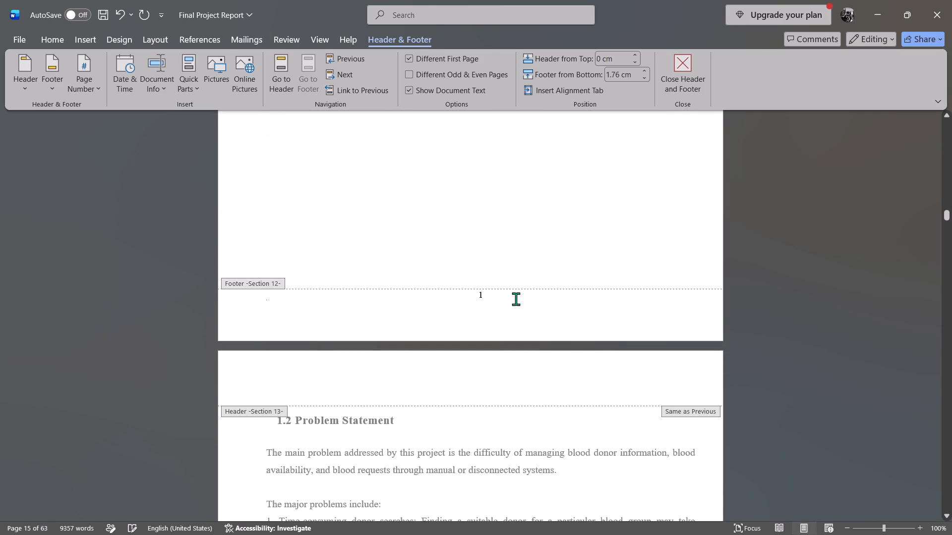
click(482, 295)
scroll(538, 294, up, 1)
scroll(538, 294, down, 1)
scroll(538, 294, up, 17)
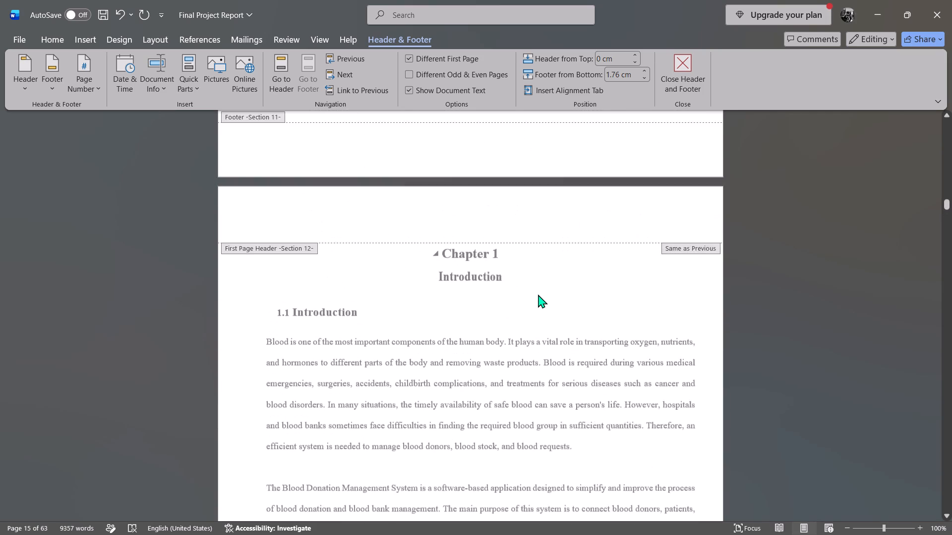
scroll(538, 294, down, 17)
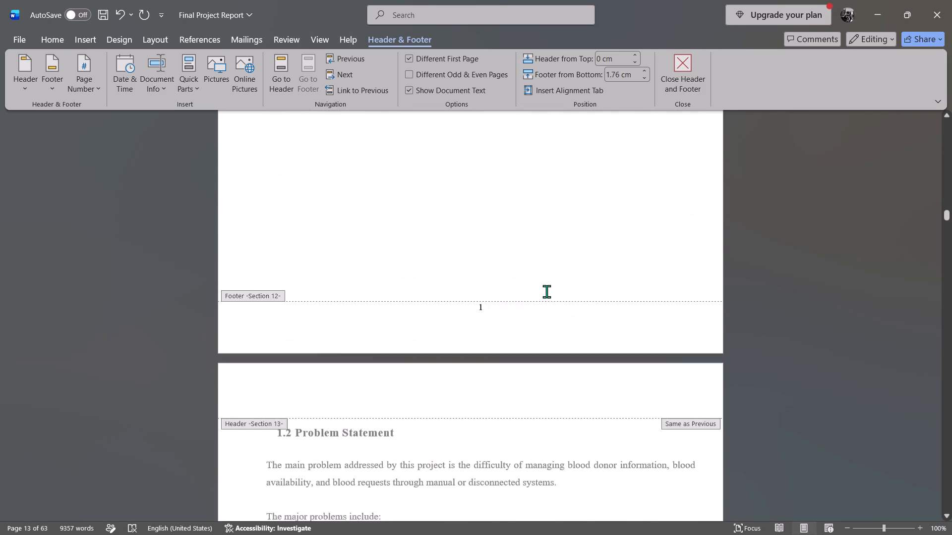
scroll(546, 291, down, 2)
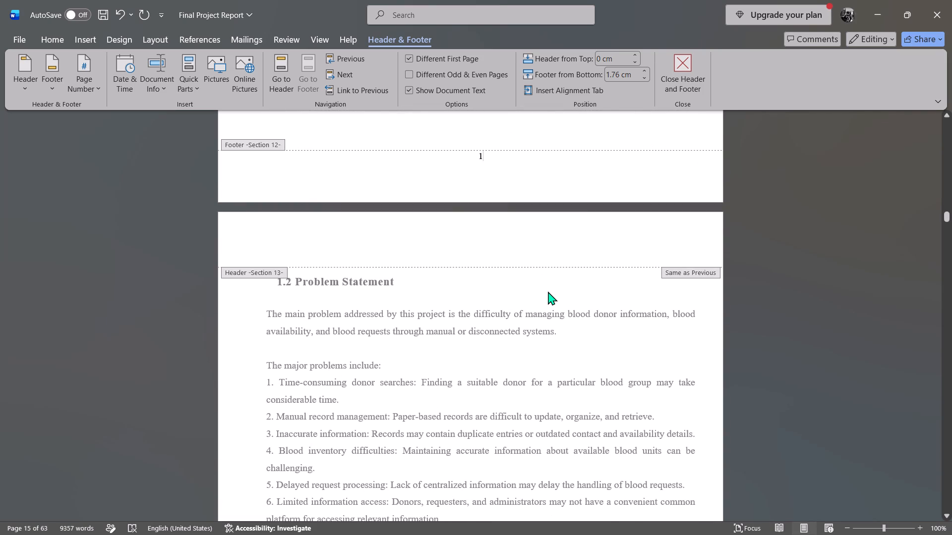
key(BackSpace)
key(2)
Unlink the Section 13 footer on the 1.2 Problem Statement page from the previous section and change its number to 3.
scroll(548, 291, down, 7)
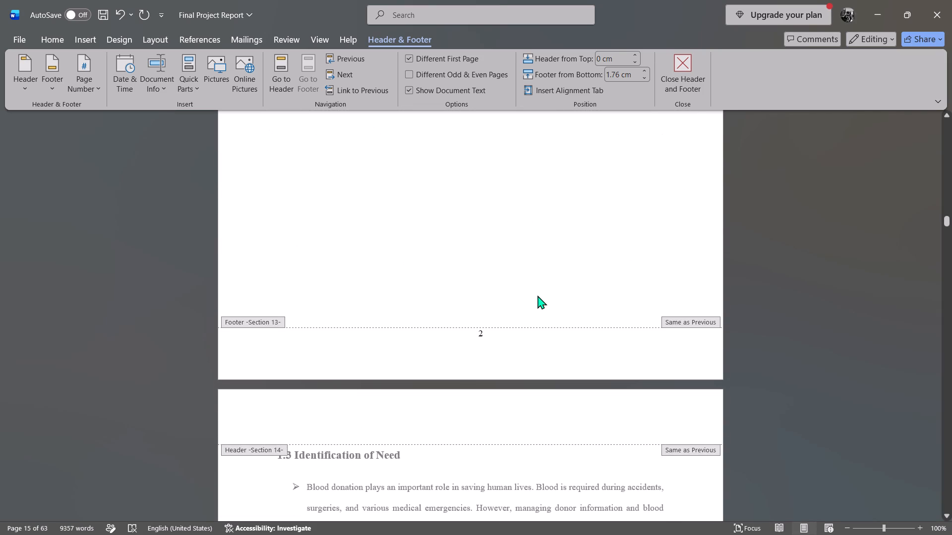
click(487, 333)
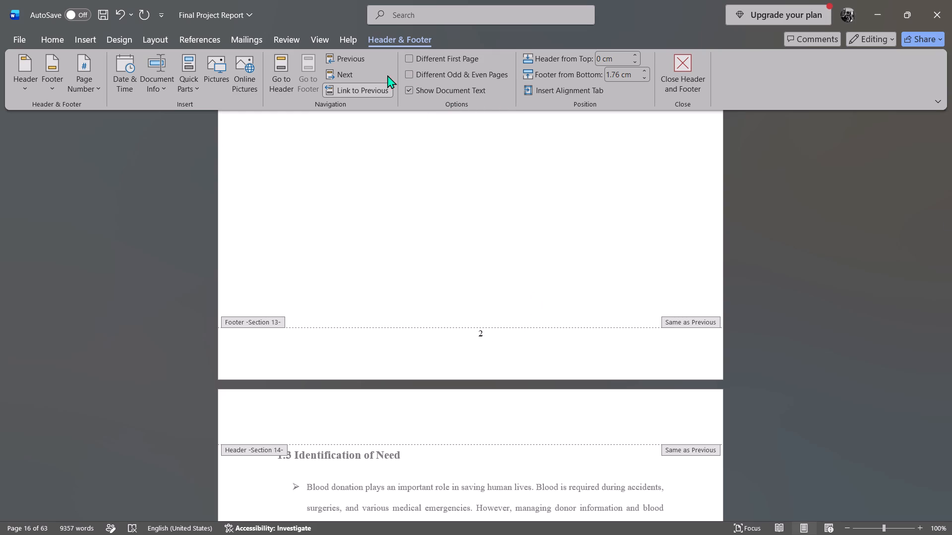
click(345, 87)
scroll(513, 332, down, 1)
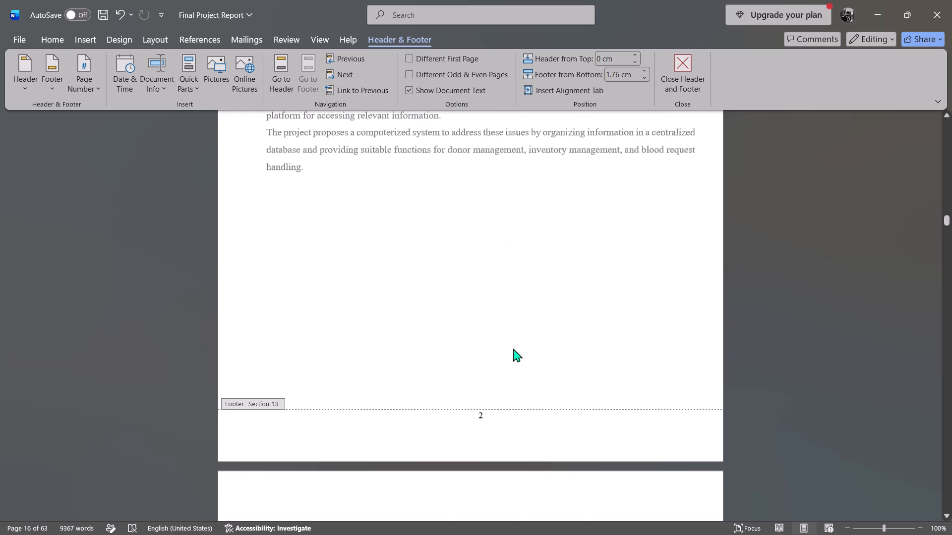
scroll(513, 348, down, 1)
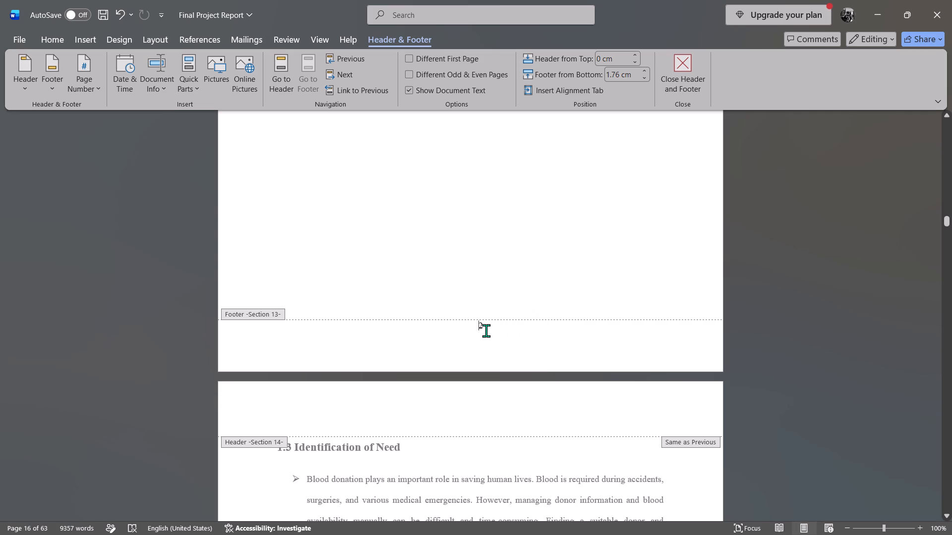
click(490, 331)
click(496, 331)
click(481, 320)
key(Right)
key(BackSpace)
key(3)
Unlink the Section 14 footer on the 1.3 Identification of Need page from the previous section and change its number to 4.
scroll(528, 335, up, 9)
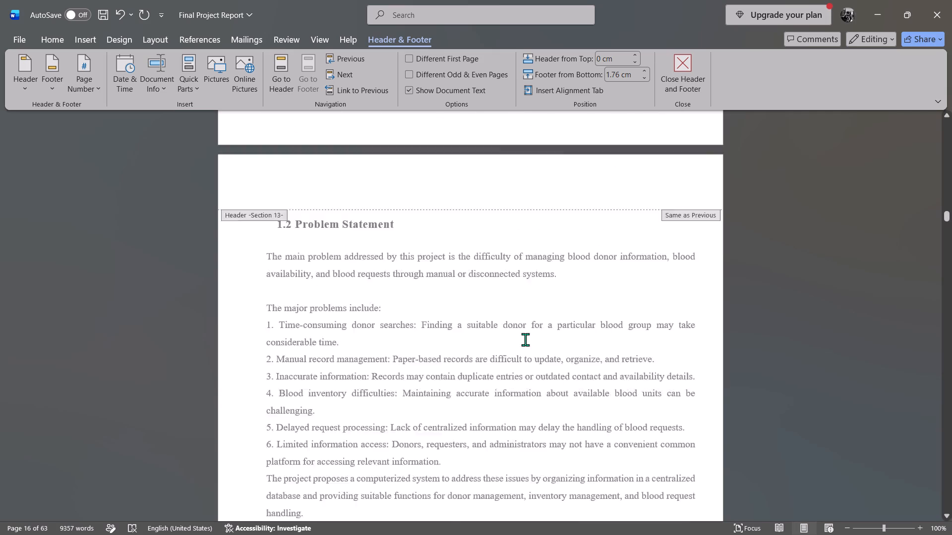
scroll(524, 340, up, 2)
scroll(523, 340, down, 2)
scroll(517, 387, down, 9)
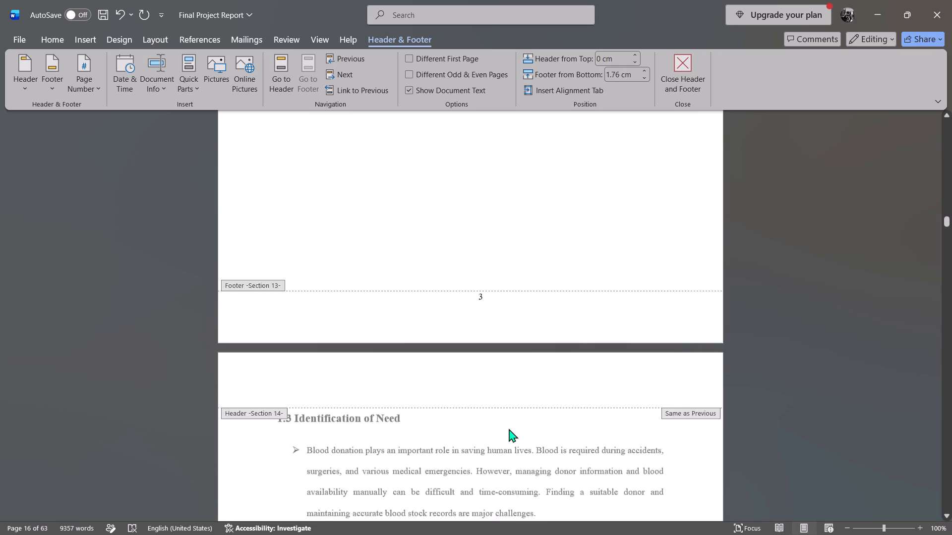
scroll(509, 428, down, 10)
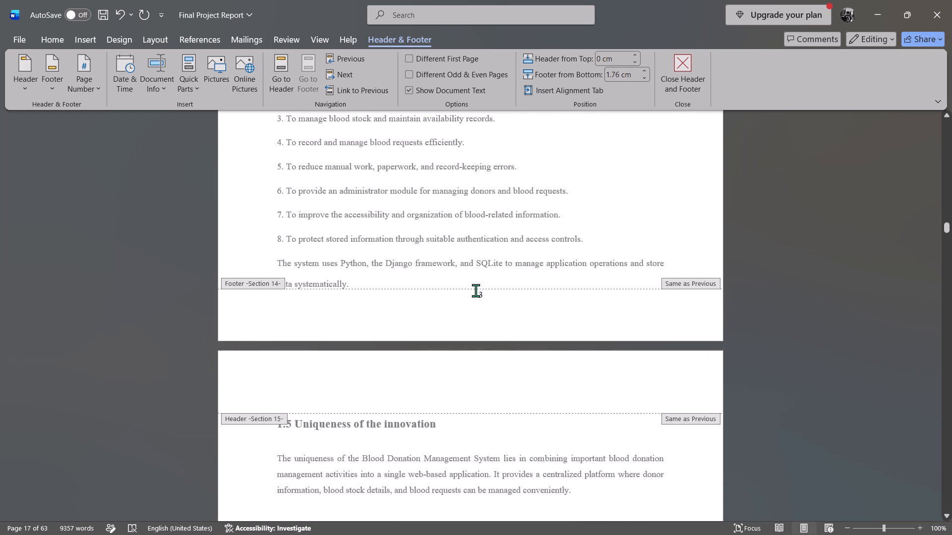
click(476, 290)
click(488, 296)
click(337, 84)
scroll(403, 129, down, 2)
key(Right)
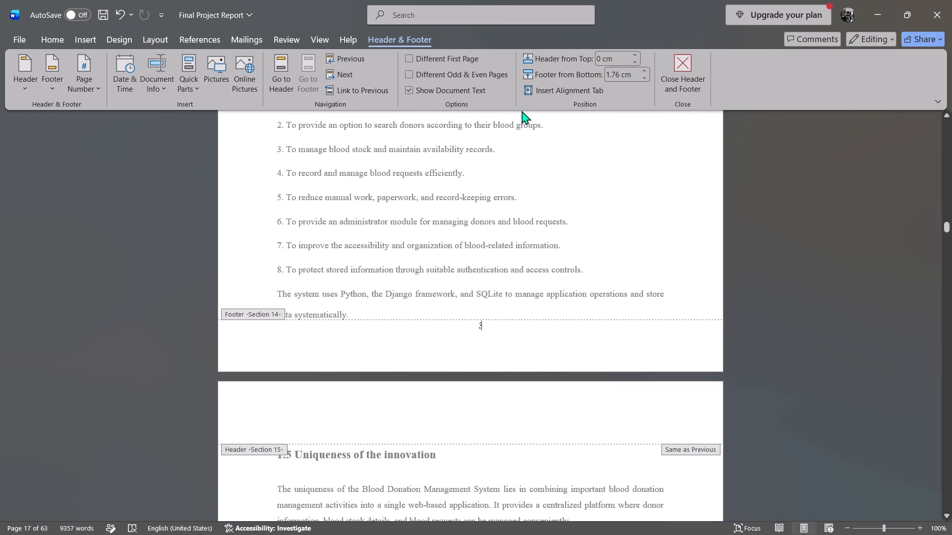
key(BackSpace)
key(4)
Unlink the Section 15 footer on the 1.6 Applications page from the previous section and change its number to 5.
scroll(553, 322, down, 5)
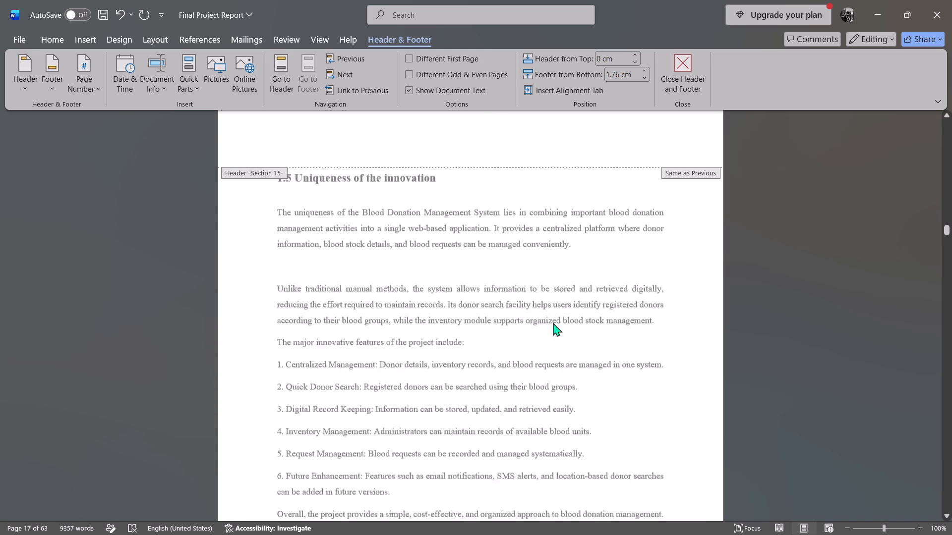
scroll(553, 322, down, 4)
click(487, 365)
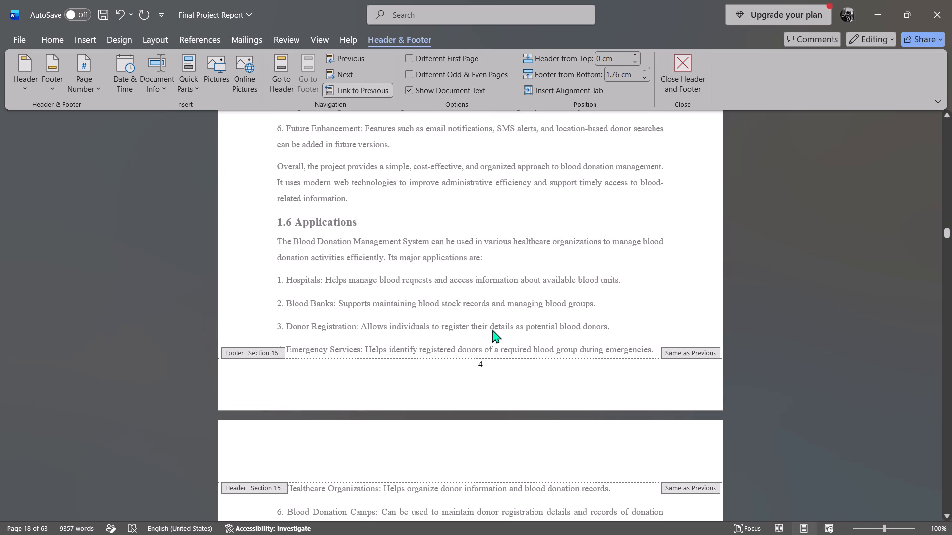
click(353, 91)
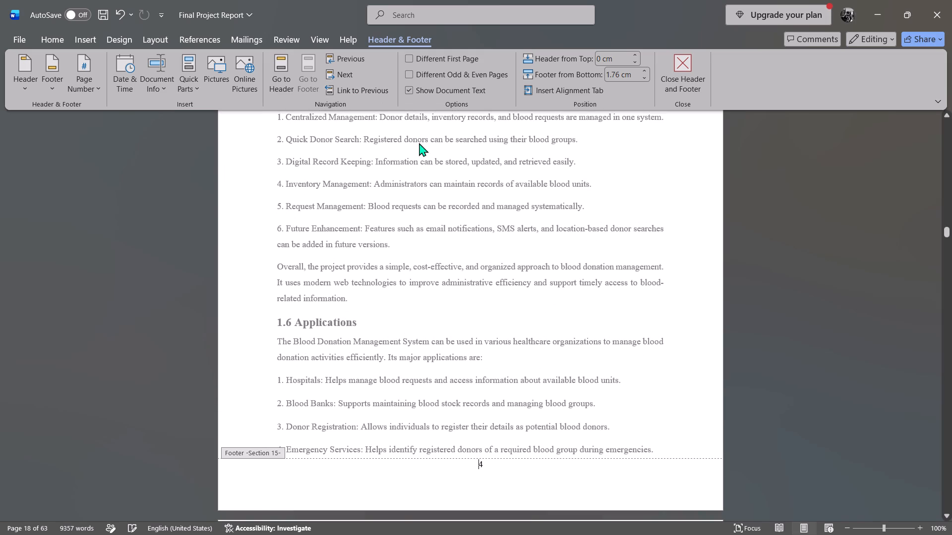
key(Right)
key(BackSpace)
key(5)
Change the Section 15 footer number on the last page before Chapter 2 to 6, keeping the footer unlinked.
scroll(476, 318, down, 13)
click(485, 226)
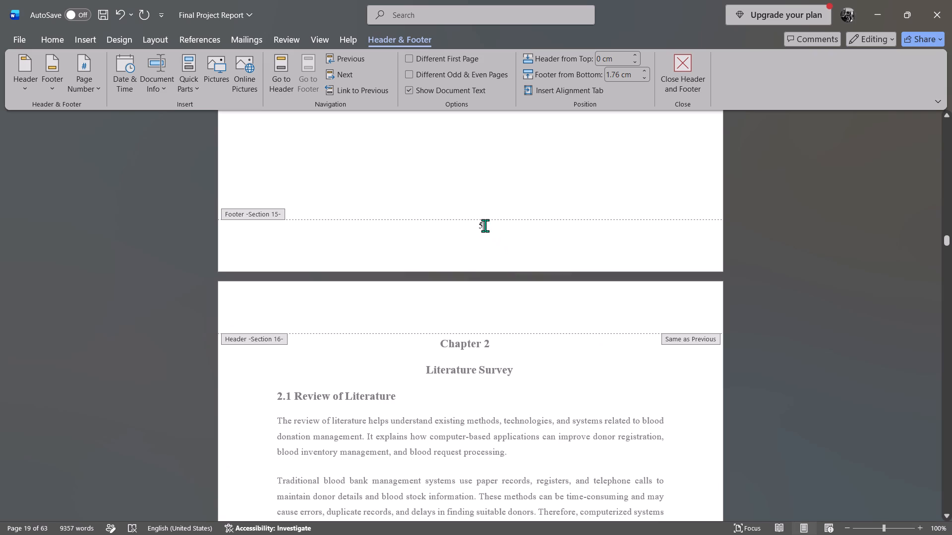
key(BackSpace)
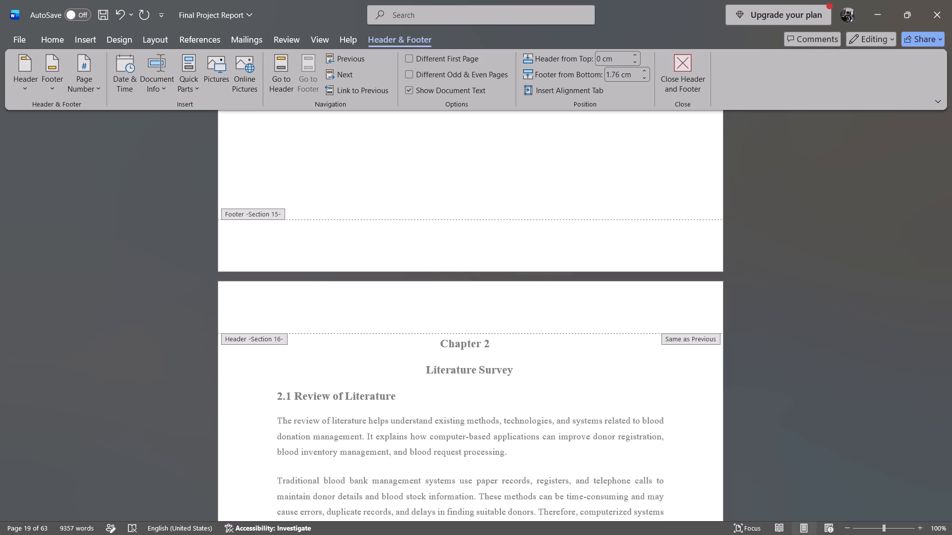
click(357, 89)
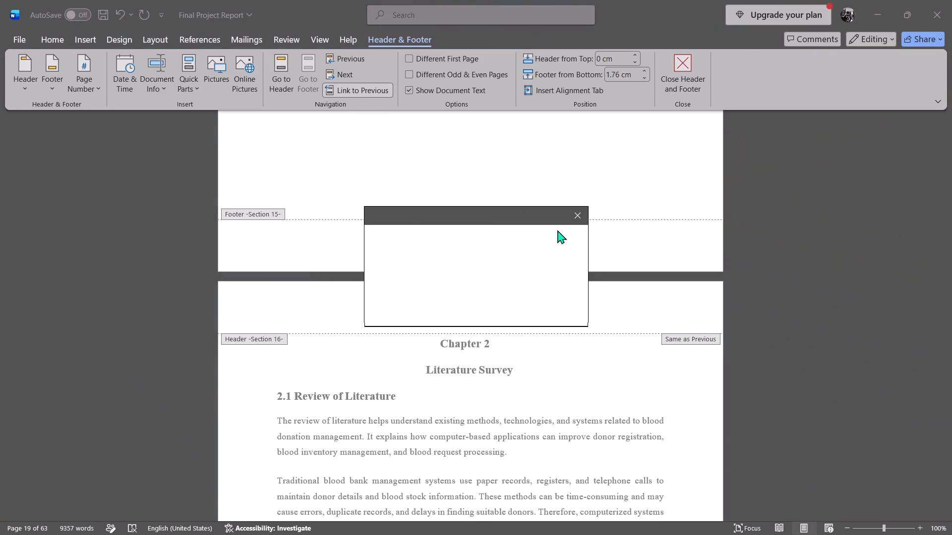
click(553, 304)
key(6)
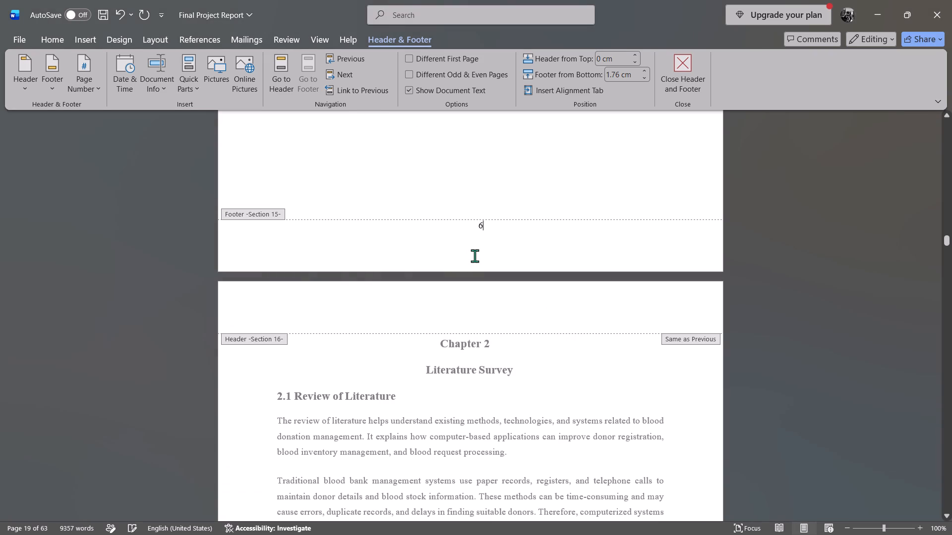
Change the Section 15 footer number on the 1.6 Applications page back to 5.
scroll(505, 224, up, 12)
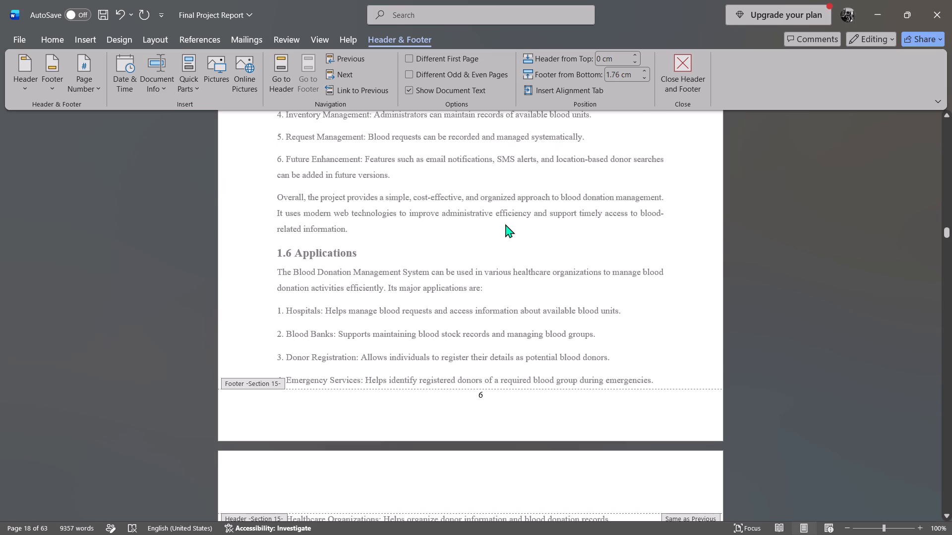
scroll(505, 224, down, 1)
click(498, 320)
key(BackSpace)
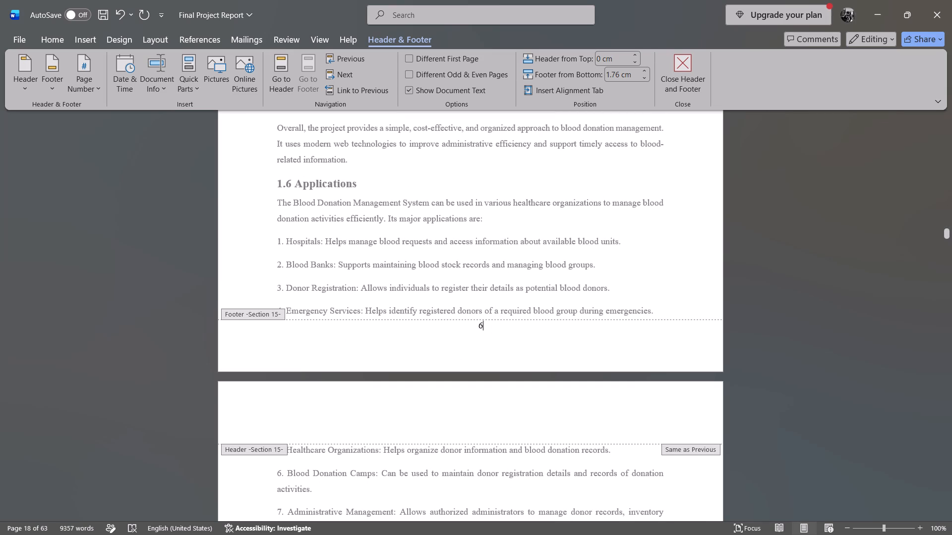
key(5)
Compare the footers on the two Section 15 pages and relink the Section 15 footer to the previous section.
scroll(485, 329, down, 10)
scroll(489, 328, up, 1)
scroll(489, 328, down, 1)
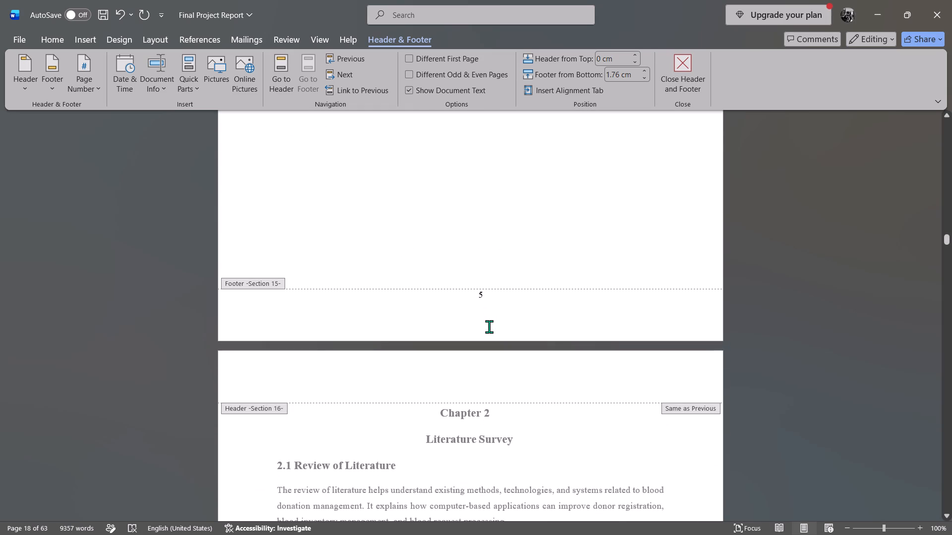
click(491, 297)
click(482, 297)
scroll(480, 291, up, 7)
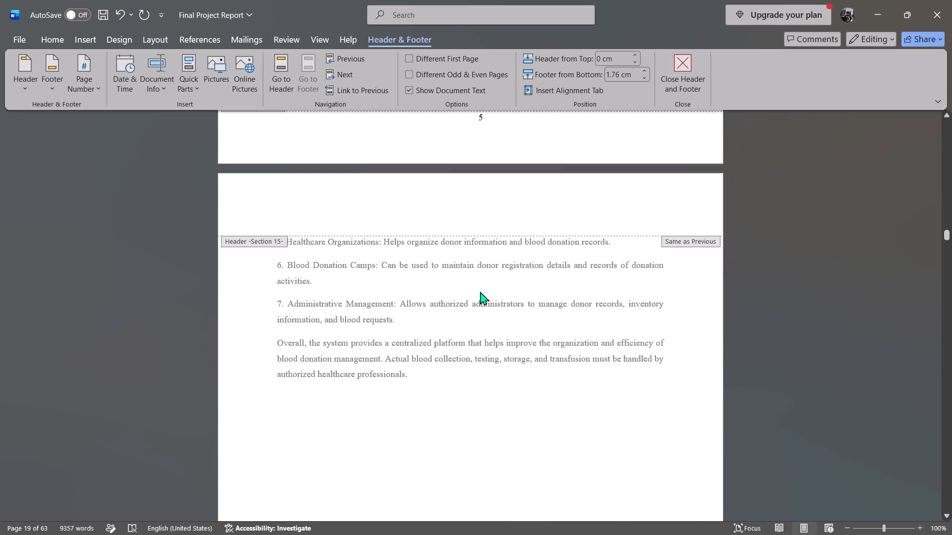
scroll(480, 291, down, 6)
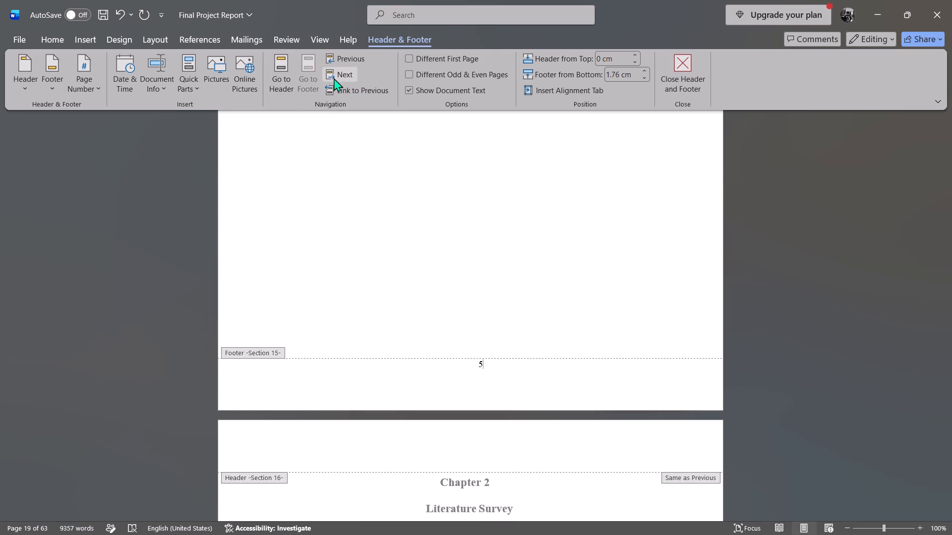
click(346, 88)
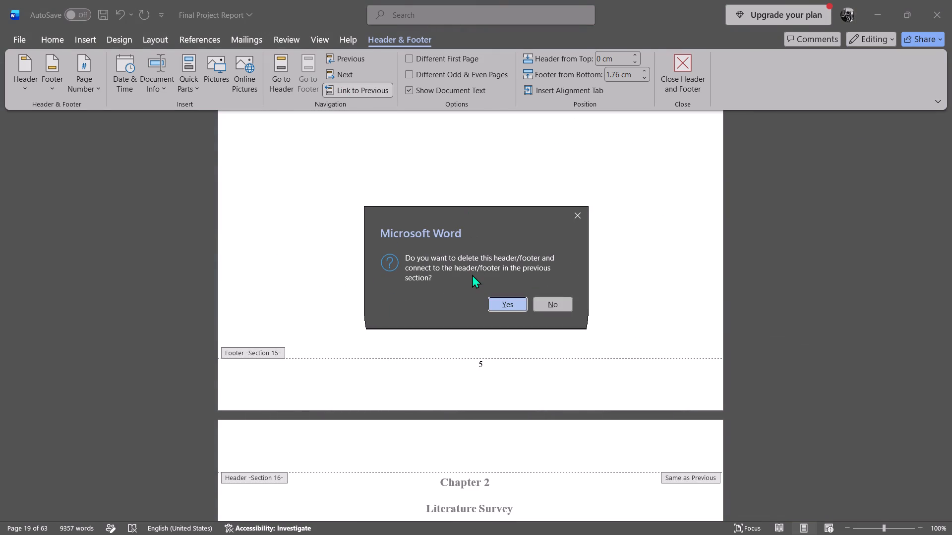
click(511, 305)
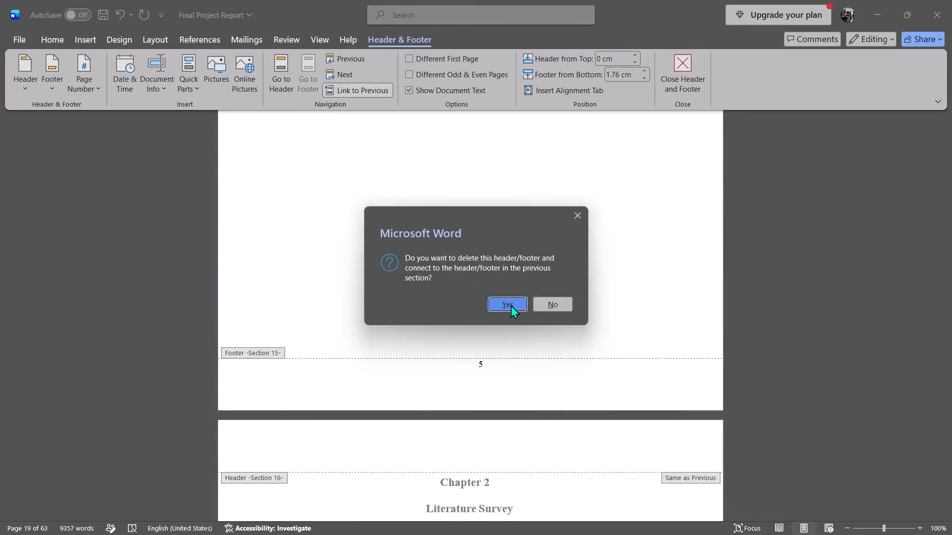
Unlink the Section 15 footer on the page before Chapter 2 from the previous section and change its number to 6.
scroll(495, 366, down, 2)
click(489, 332)
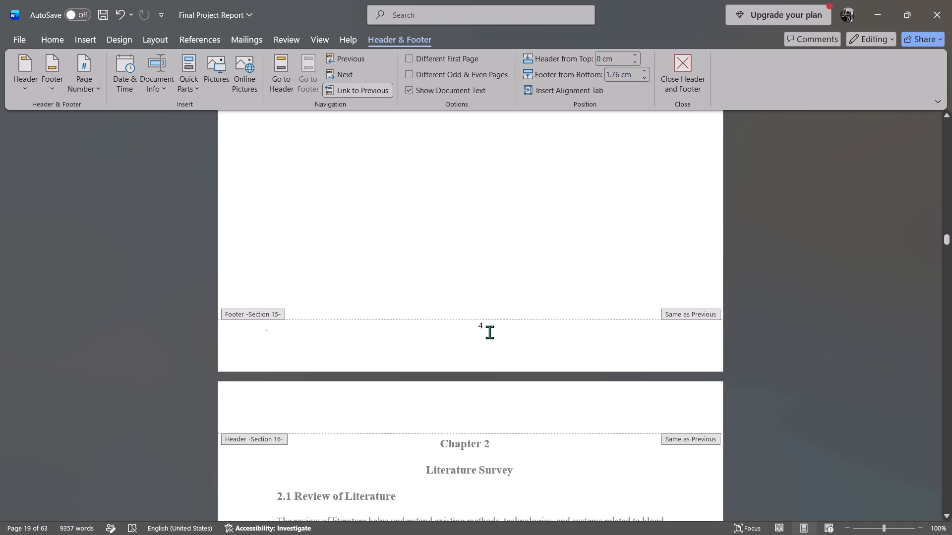
click(480, 330)
key(Right)
click(361, 90)
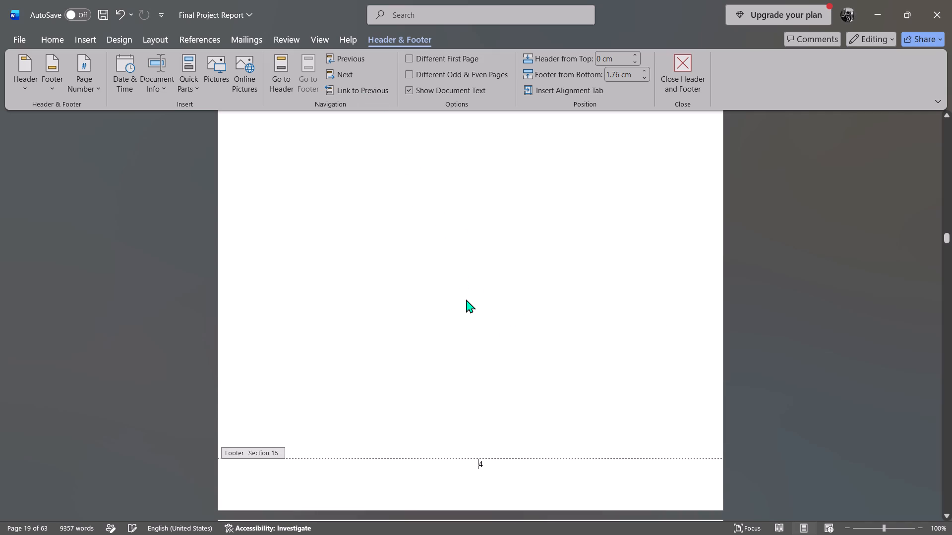
key(Right)
key(BackSpace)
key(6)
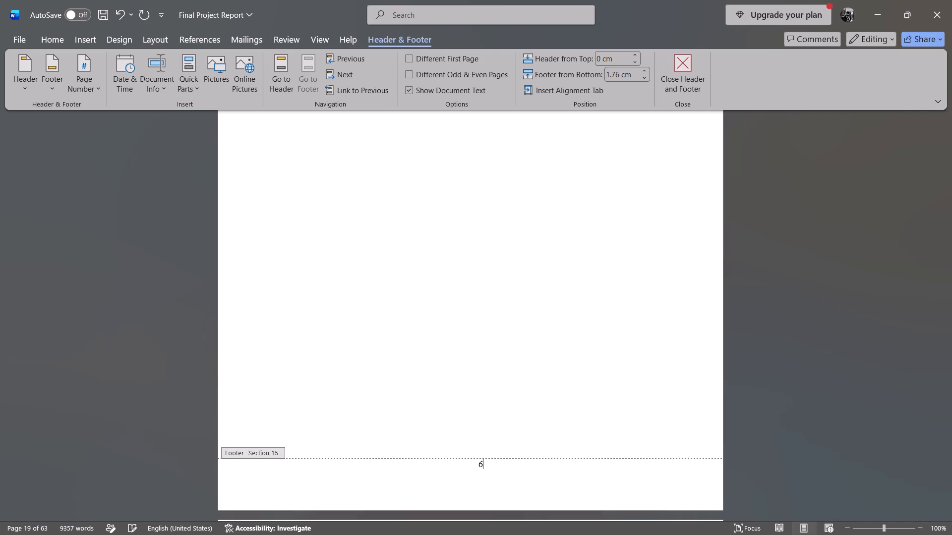
Change the Section 15 footer number on the page before Chapter 2 to 7.
scroll(466, 307, up, 6)
scroll(466, 307, down, 4)
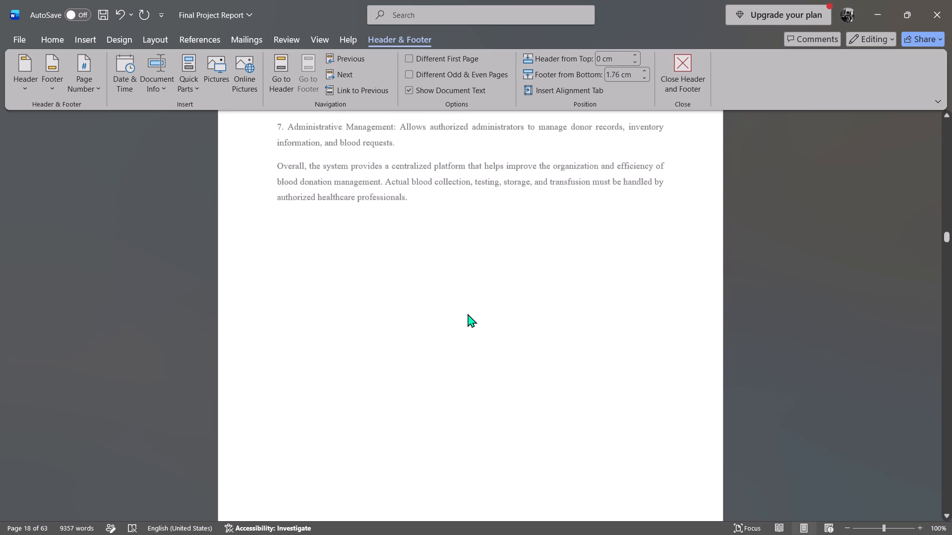
scroll(468, 314, down, 3)
key(BackSpace)
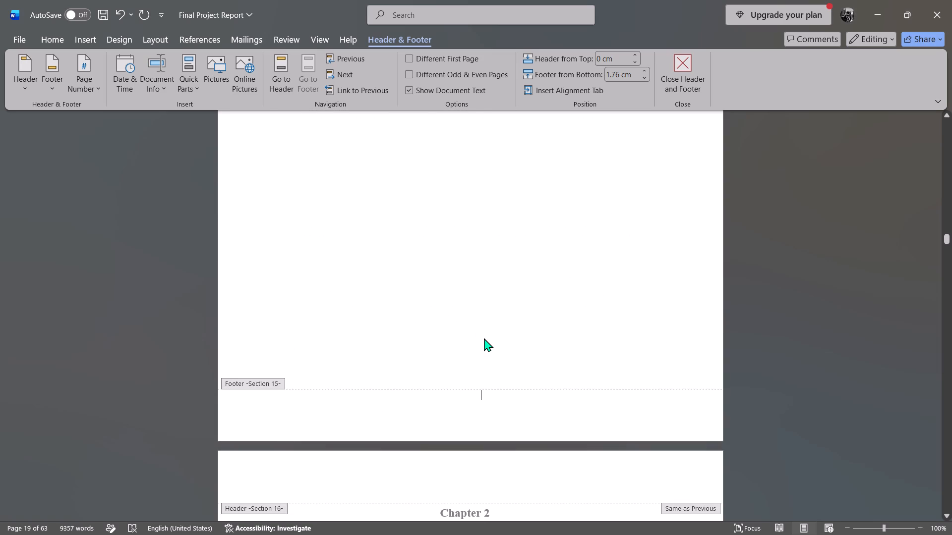
key(7)
Unlink the Section 16 footer on the first Chapter 2 page from the previous section and change its number to 8.
click(350, 72)
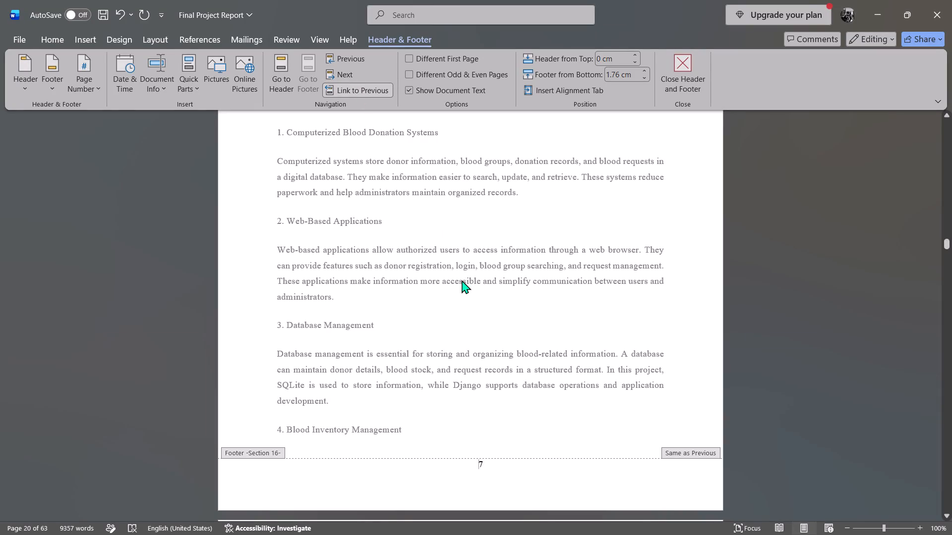
click(341, 93)
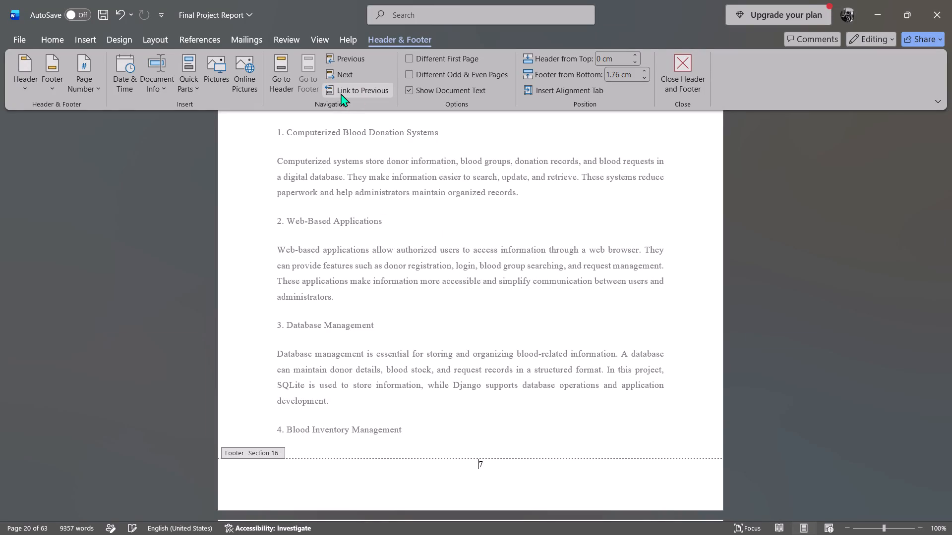
key(Right)
key(8)
key(BackSpace)
key(BackSpace)
key(8)
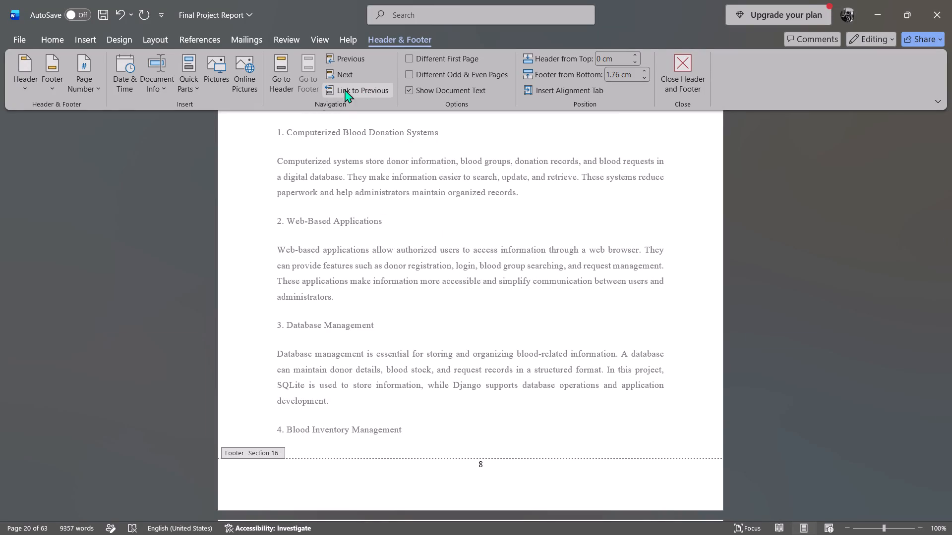
Unlink the Section 17 footer on the 3.2 Proposed System page from the previous section and change its number to 9.
click(345, 78)
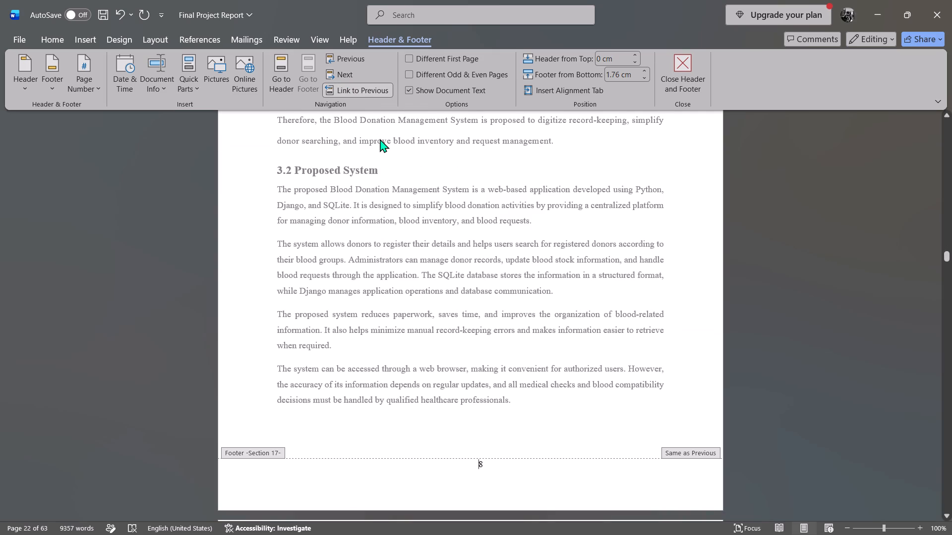
key(Right)
click(353, 87)
key(Right)
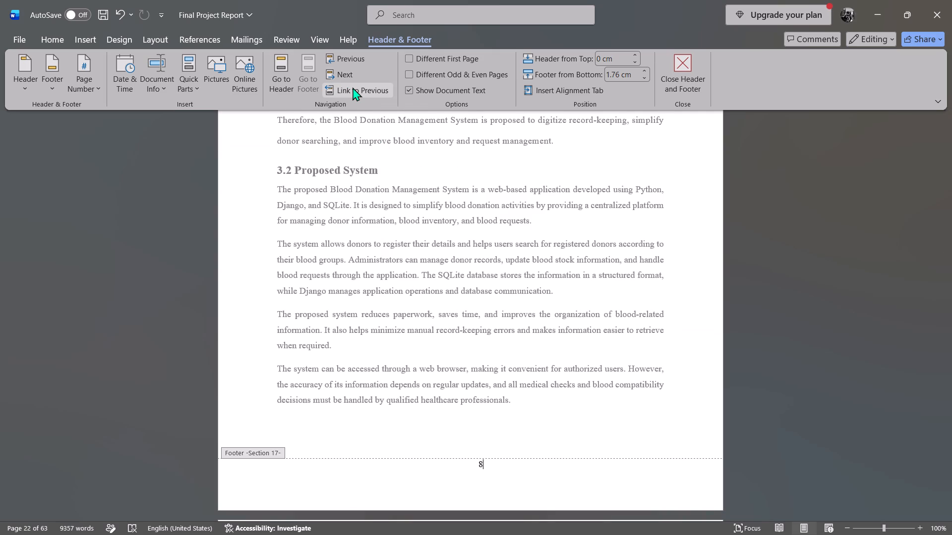
key(BackSpace)
key(9)
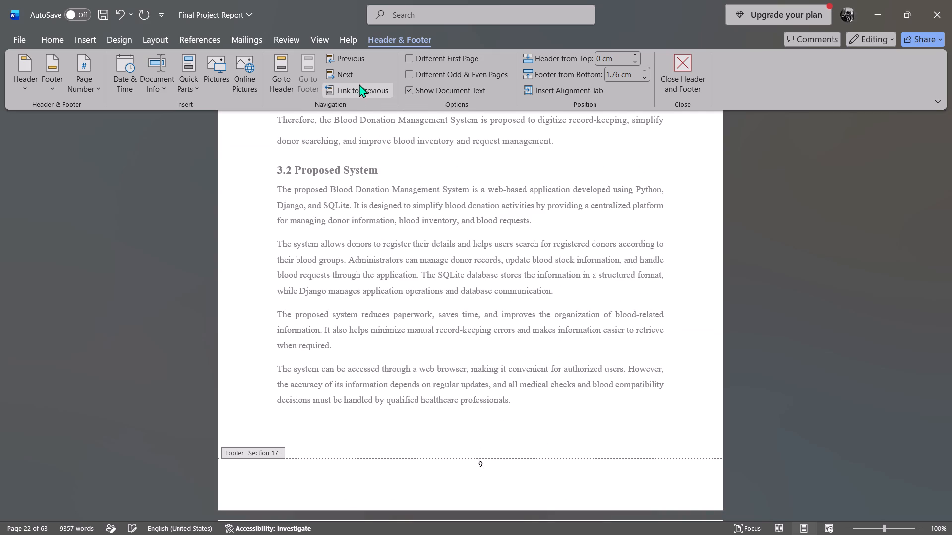
Unlink the Section 18 footer on the 3.4 Limitations page from the previous section and change its number to 10.
click(357, 76)
click(336, 78)
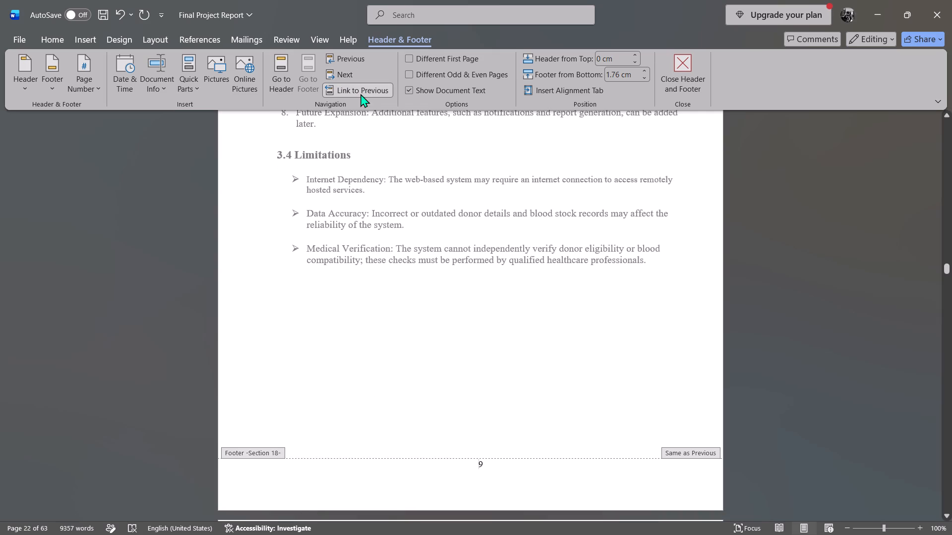
key(Right)
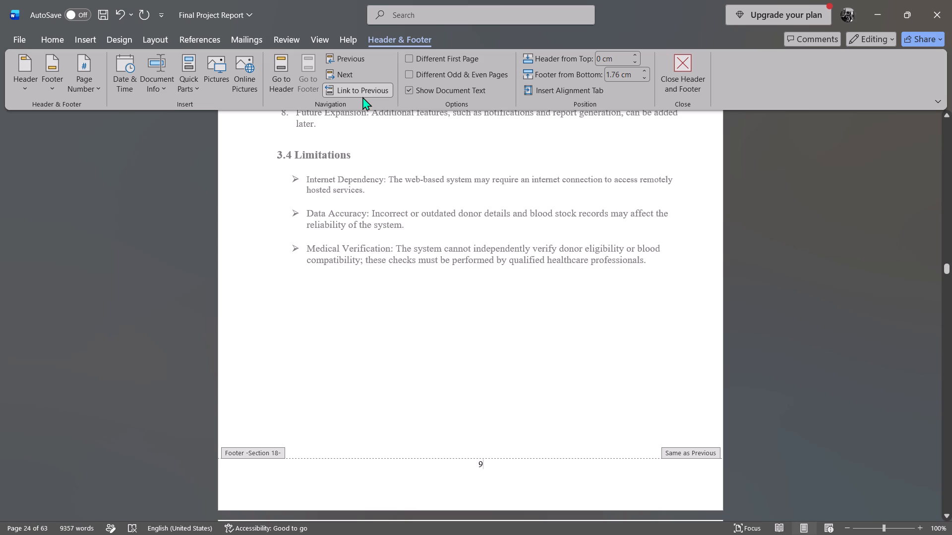
click(367, 89)
key(Right)
key(BackSpace)
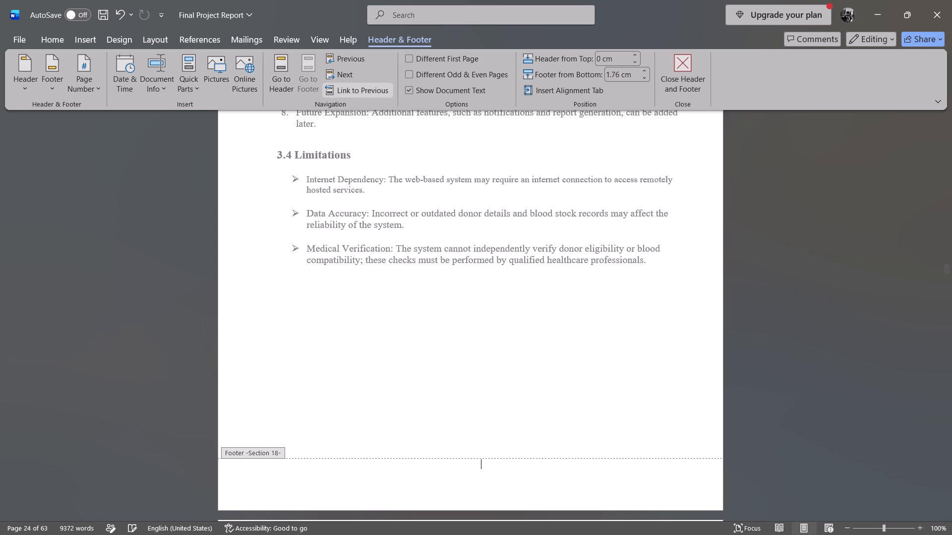
text(10)
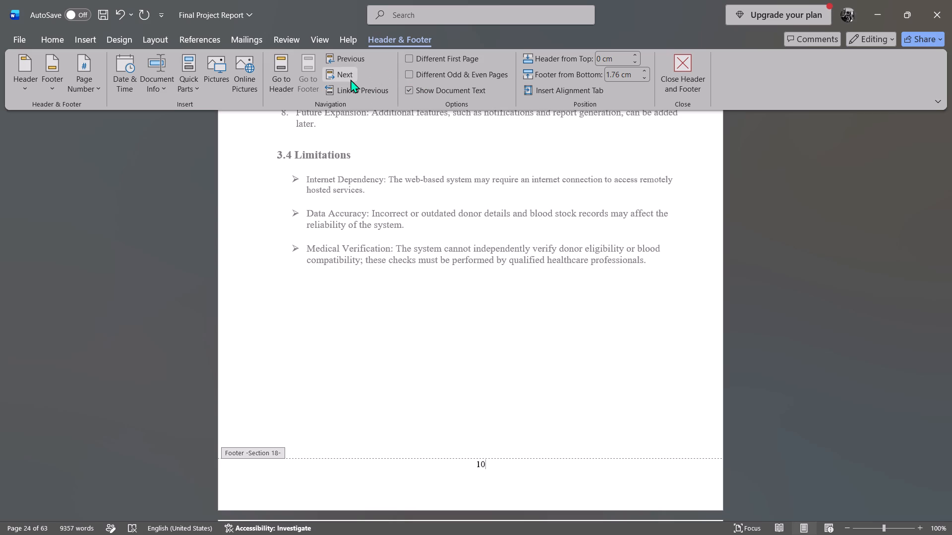
Unlink the Section 19 footer on the feasibility study pages from the previous section and change its number to 11.
click(350, 79)
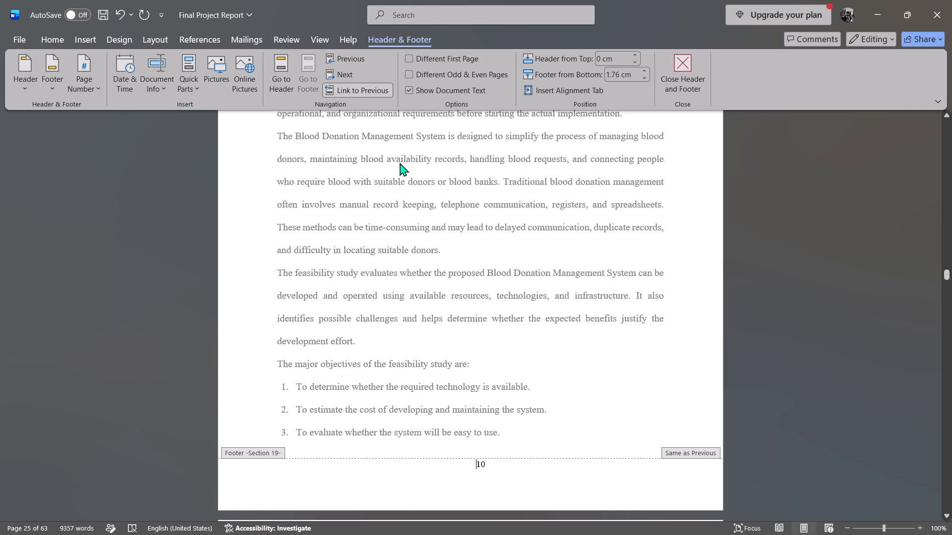
click(370, 92)
key(Right)
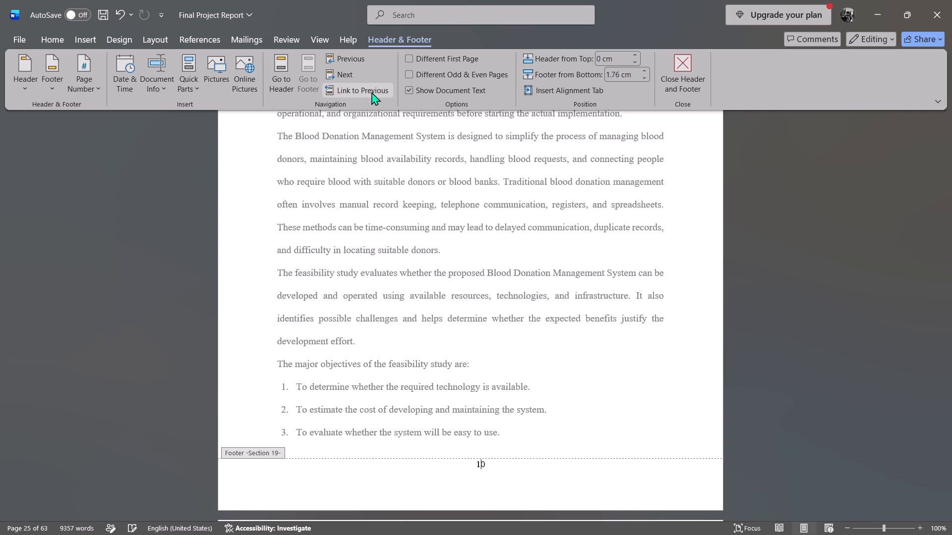
key(Right)
key(BackSpace)
key(1)
Unlink the Section 20 footer on the Chapter 5 Methodology pages from the previous section and change its number to 12.
click(341, 78)
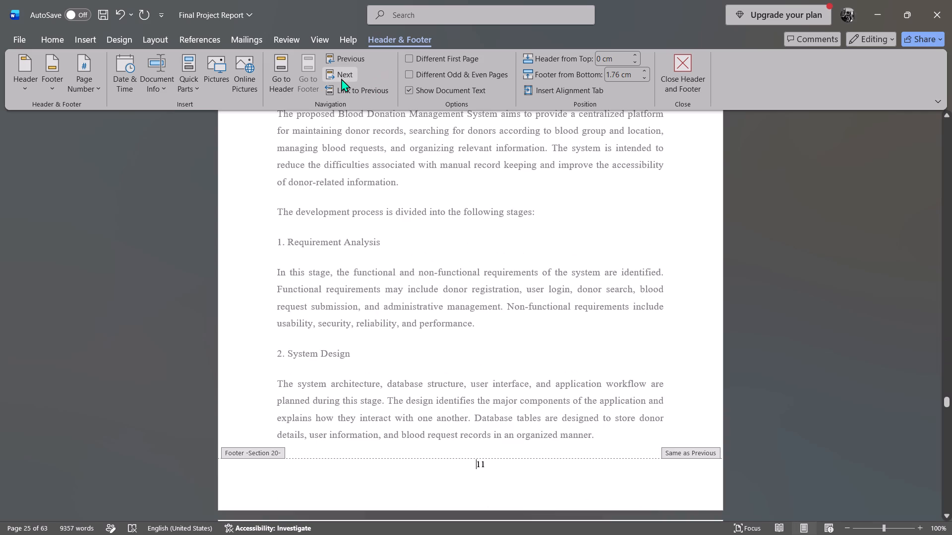
key(Right)
key(Right)
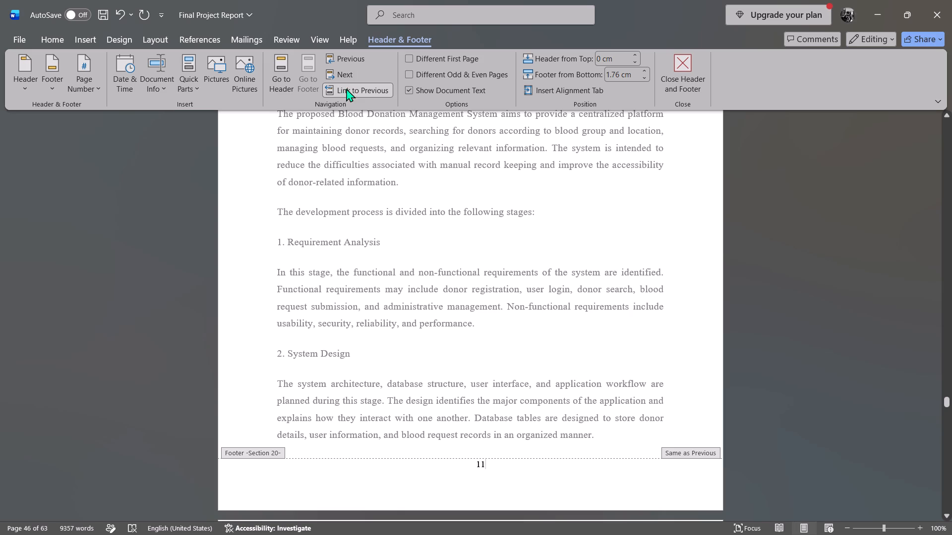
click(346, 88)
key(Right)
key(Right)
key(BackSpace)
key(2)
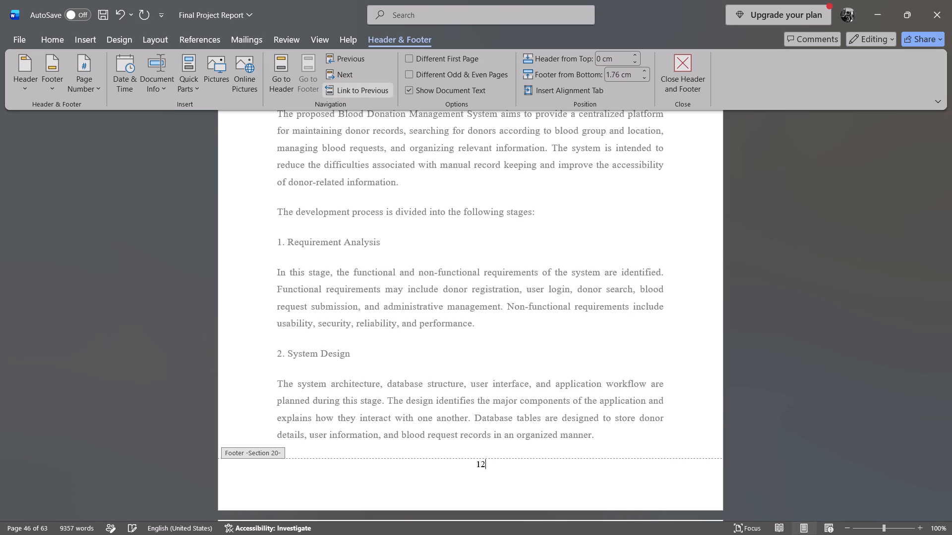
Unlink the Section 21 footer on the Chapter 6 pages from the previous section and change its number to 13.
scroll(351, 90, down, 2)
click(355, 78)
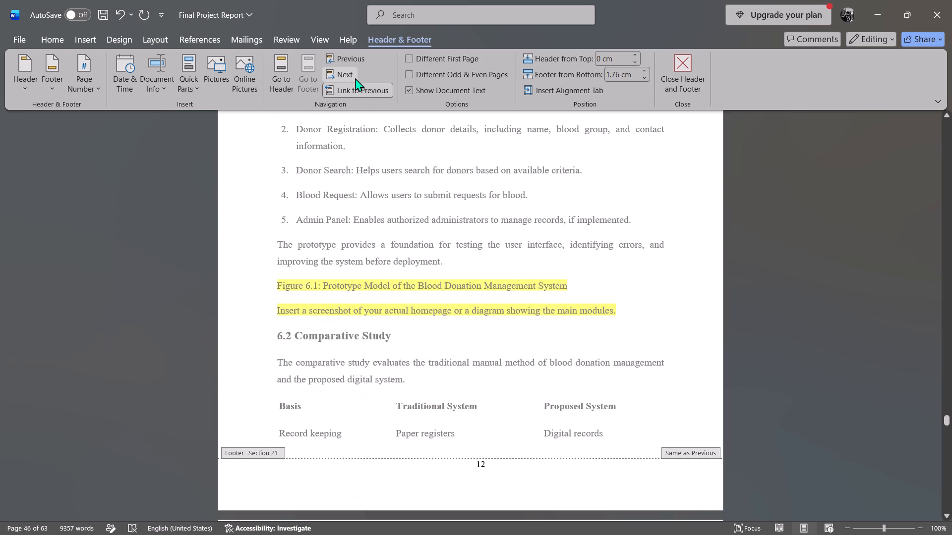
click(355, 88)
key(Right)
key(Right)
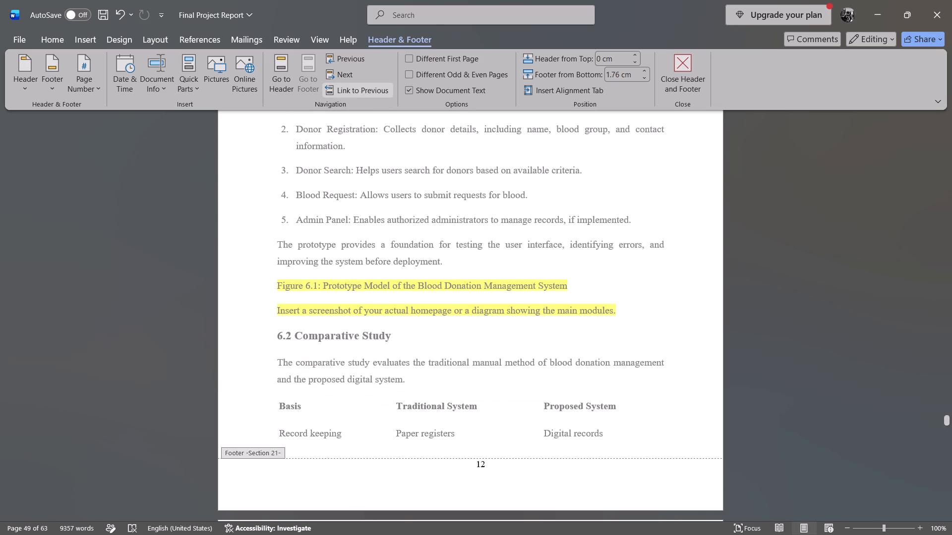
key(BackSpace)
key(3)
Check the footer numbers from Section 22 back through the pages of Chapters 6, 5 and 4.
click(347, 77)
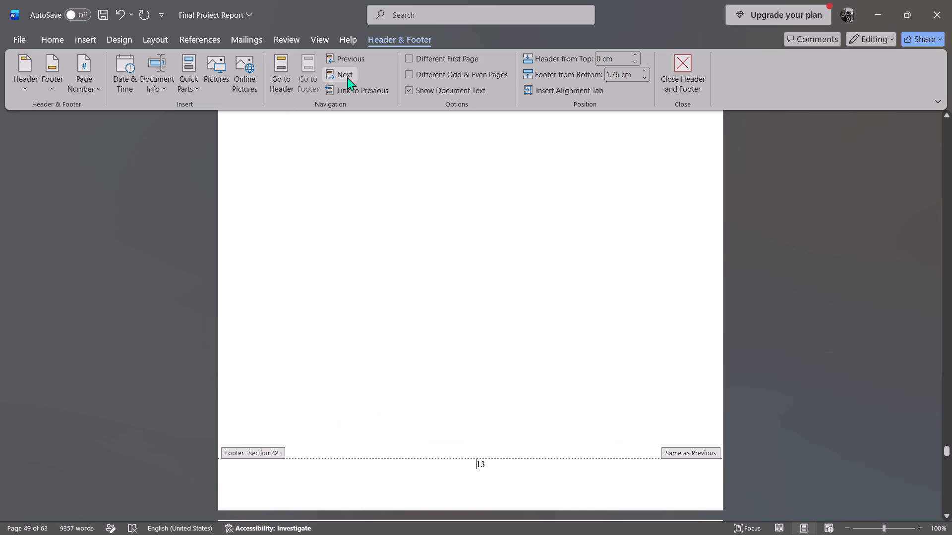
key(Right)
key(Right)
scroll(378, 159, up, 4)
scroll(484, 268, up, 10)
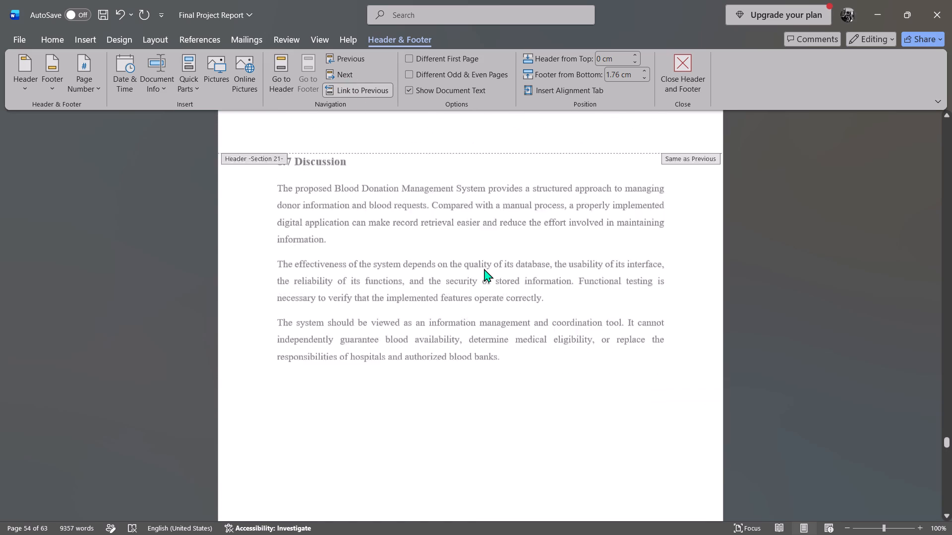
scroll(484, 268, up, 16)
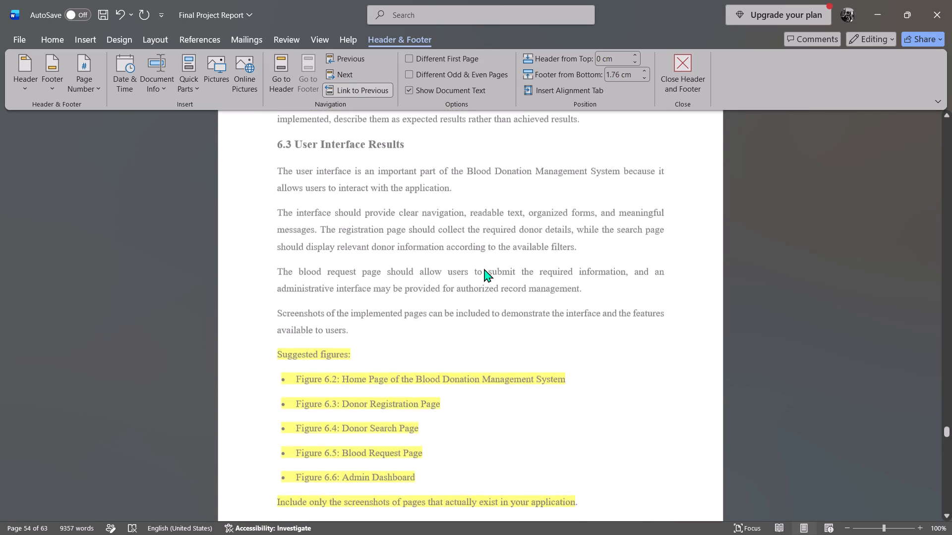
scroll(484, 268, up, 16)
scroll(484, 268, up, 5)
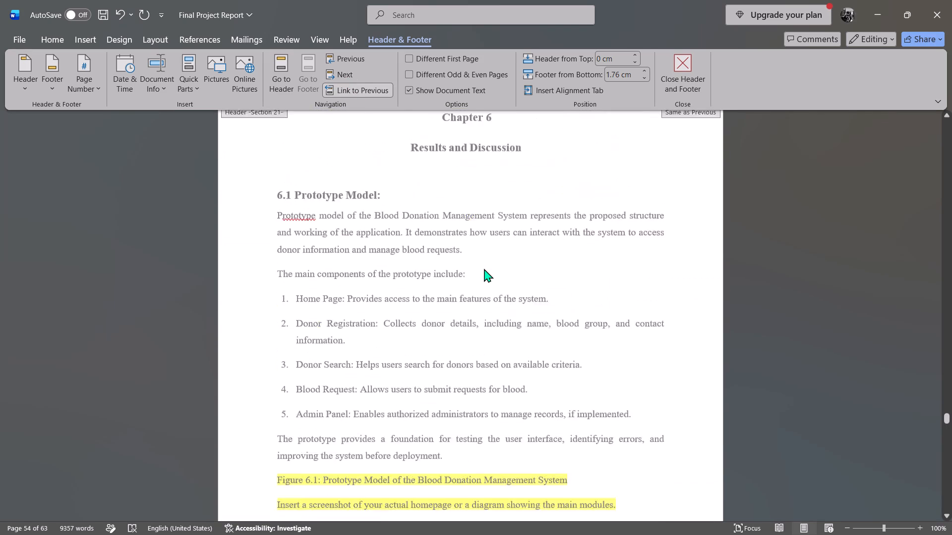
scroll(484, 268, up, 10)
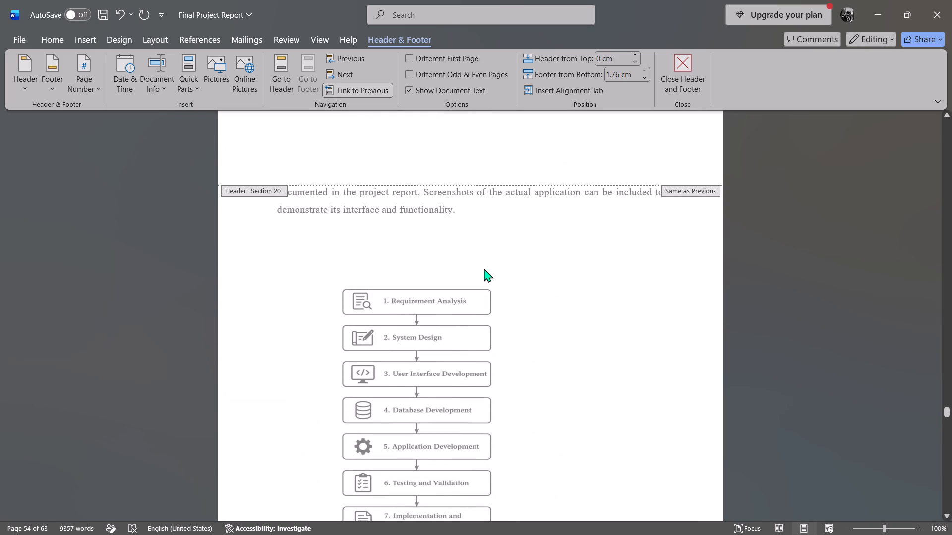
scroll(484, 268, up, 10)
scroll(484, 268, down, 4)
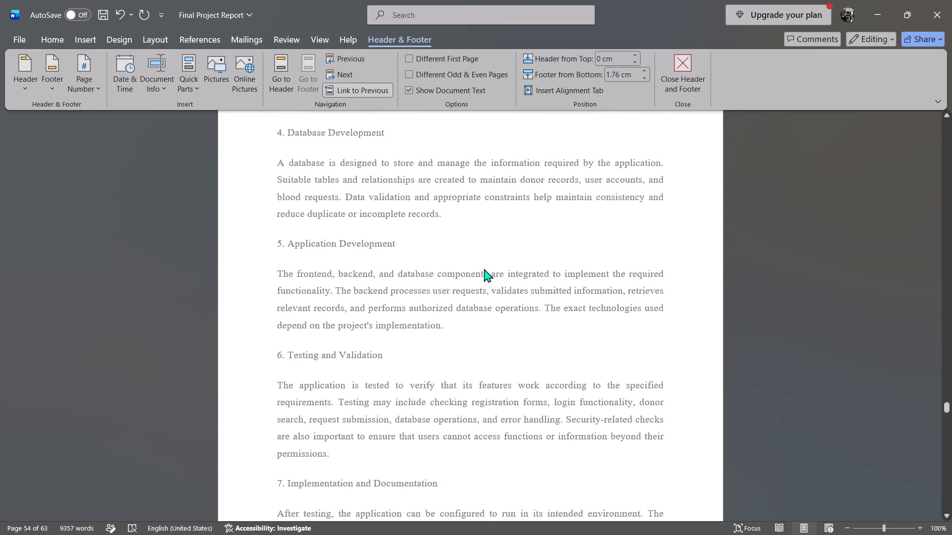
scroll(484, 268, down, 13)
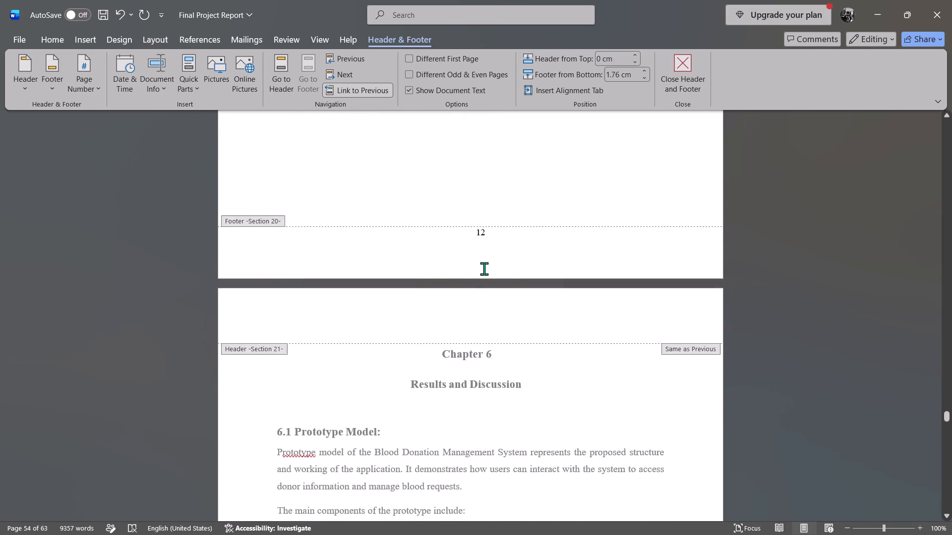
scroll(484, 268, up, 7)
scroll(484, 268, down, 1)
scroll(484, 268, up, 10)
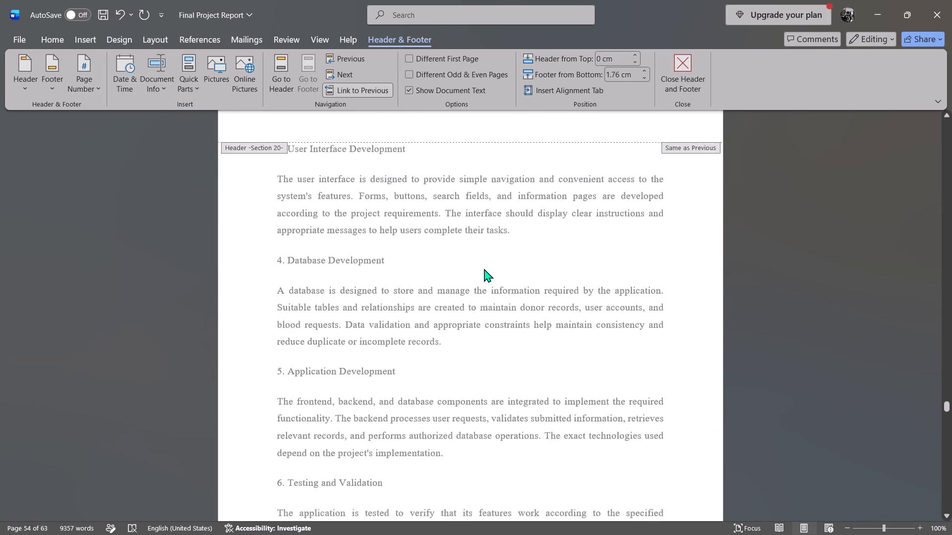
scroll(484, 268, up, 14)
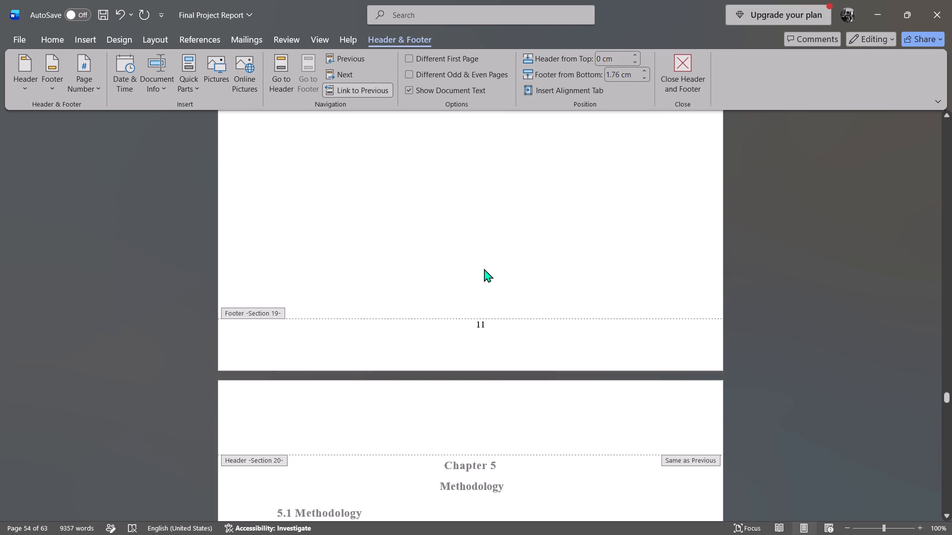
scroll(484, 268, up, 1)
scroll(484, 268, down, 1)
scroll(484, 268, up, 14)
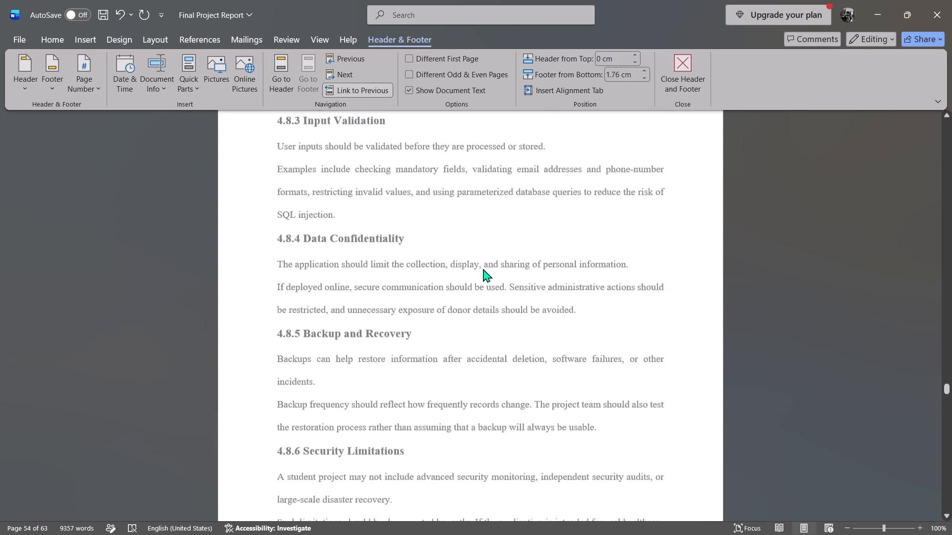
scroll(483, 268, up, 7)
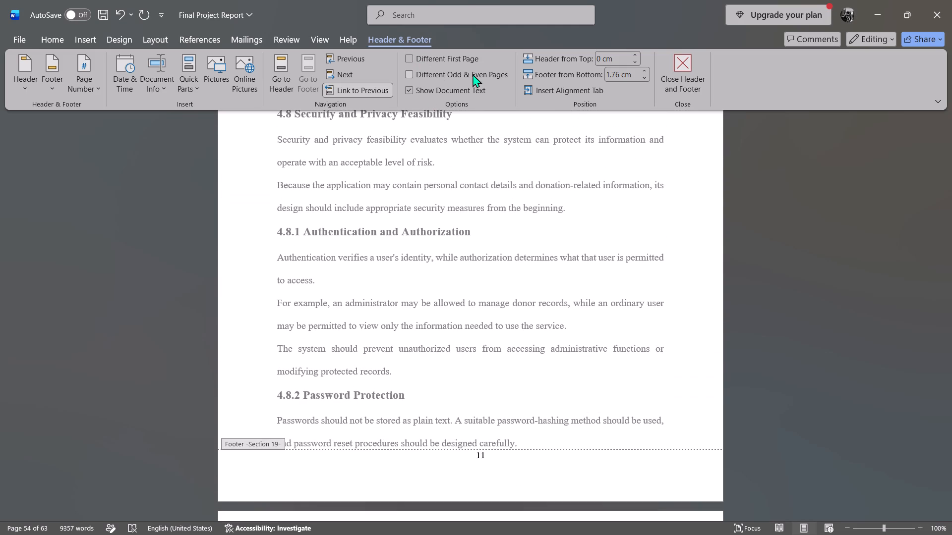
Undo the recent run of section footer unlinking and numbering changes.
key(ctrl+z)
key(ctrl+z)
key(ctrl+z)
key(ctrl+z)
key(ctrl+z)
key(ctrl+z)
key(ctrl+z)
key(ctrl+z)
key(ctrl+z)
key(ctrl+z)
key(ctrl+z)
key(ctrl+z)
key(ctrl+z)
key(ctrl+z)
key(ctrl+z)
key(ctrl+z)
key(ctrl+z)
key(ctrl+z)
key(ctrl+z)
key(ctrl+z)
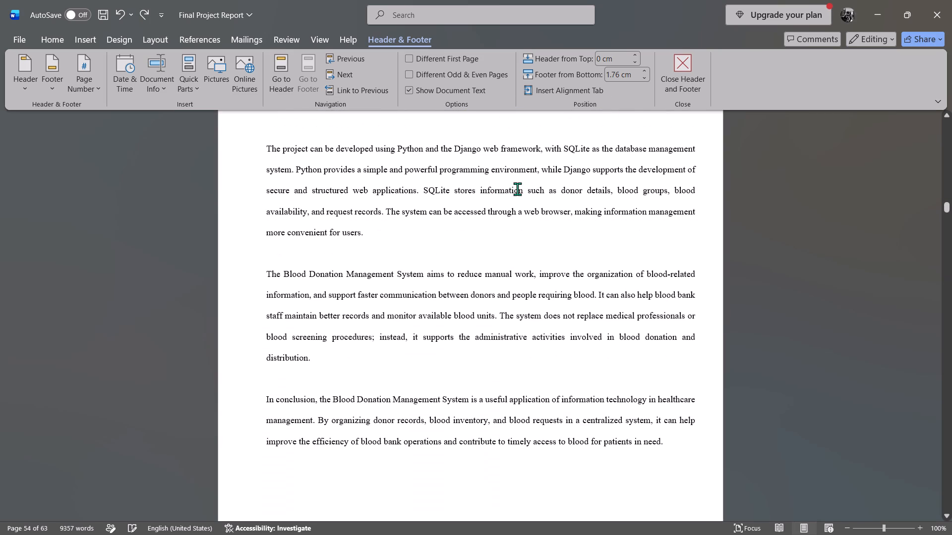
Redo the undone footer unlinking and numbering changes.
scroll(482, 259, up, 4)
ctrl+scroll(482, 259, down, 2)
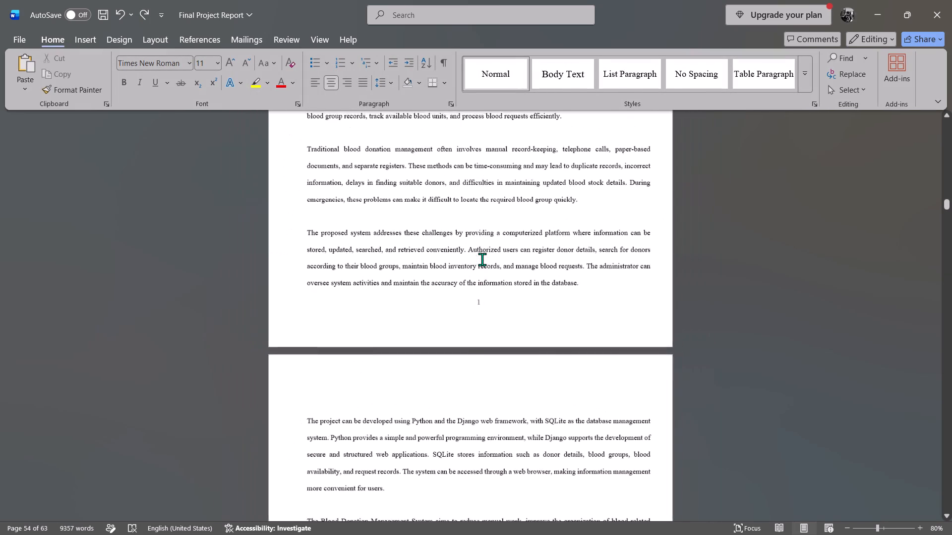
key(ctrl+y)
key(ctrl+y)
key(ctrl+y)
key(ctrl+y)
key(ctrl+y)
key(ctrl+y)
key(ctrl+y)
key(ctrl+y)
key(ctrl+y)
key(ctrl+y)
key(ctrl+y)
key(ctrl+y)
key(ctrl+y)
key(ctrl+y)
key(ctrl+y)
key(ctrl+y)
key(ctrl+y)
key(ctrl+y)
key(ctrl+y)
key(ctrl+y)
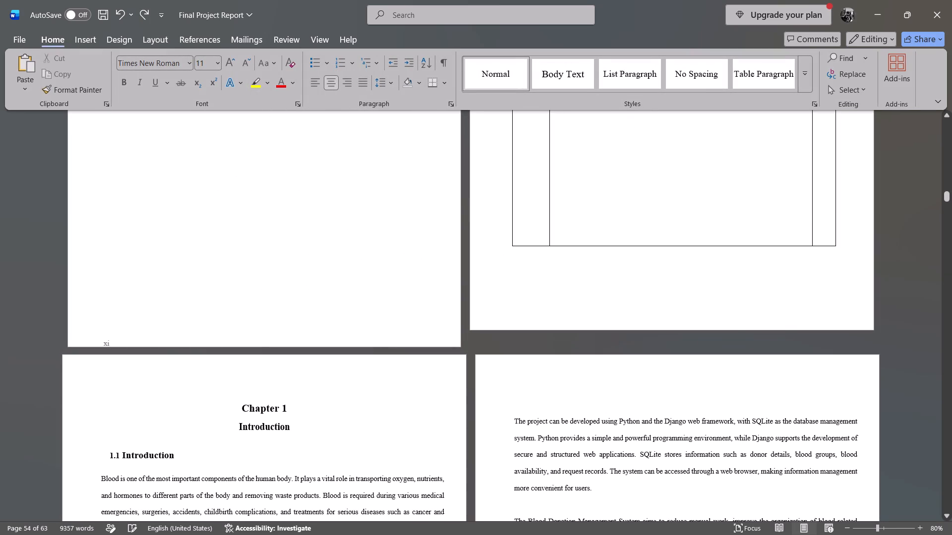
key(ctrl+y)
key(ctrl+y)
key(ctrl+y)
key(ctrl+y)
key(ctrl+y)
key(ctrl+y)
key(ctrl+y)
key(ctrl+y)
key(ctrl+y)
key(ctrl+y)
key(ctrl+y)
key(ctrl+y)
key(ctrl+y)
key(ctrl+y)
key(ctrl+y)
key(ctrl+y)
Examine the page overview, the index table with its page number column, and the blank three-column table before Chapter 1.
ctrl+scroll(588, 316, down, 6)
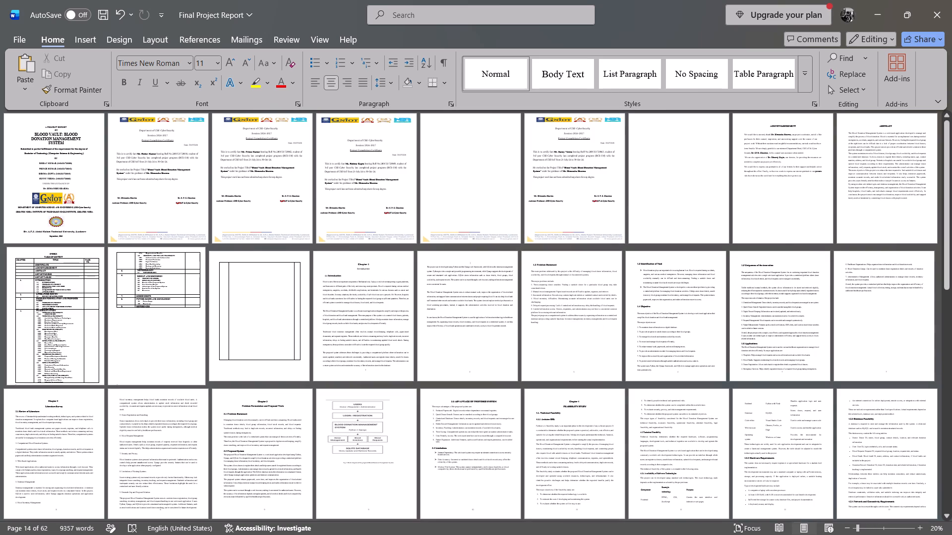
ctrl+scroll(478, 213, up, 4)
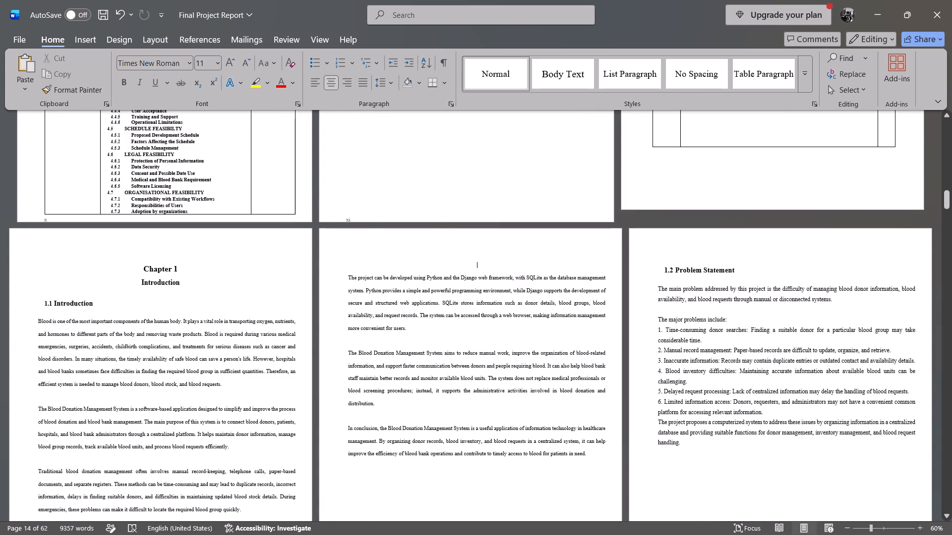
ctrl+scroll(478, 213, up, 6)
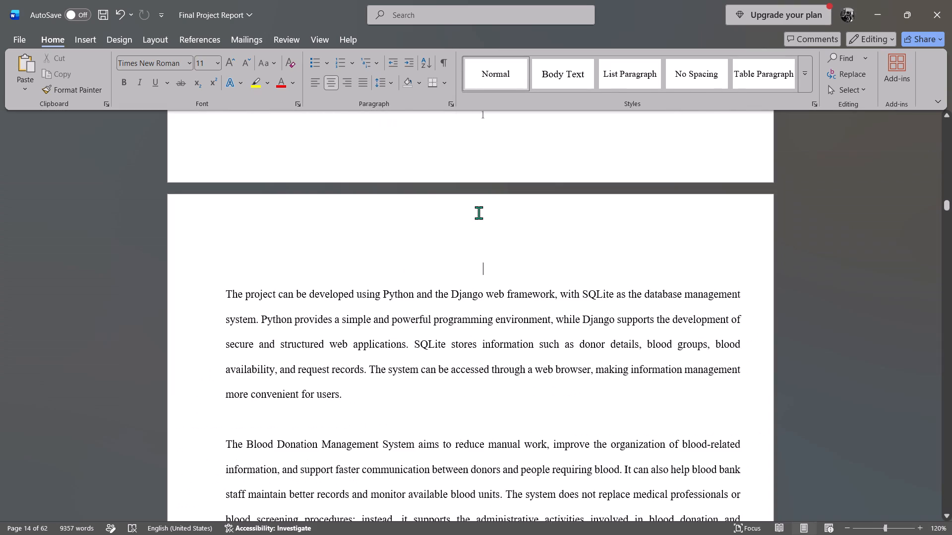
scroll(478, 213, up, 19)
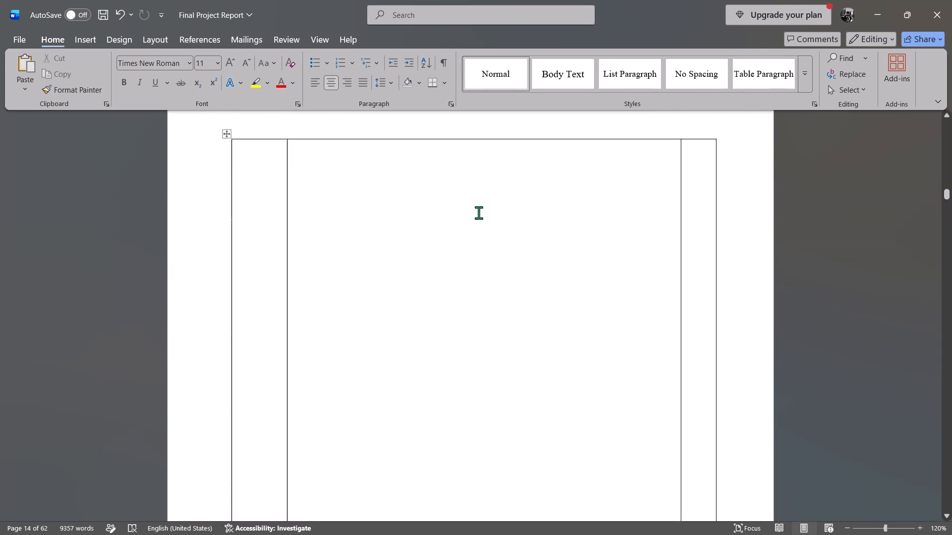
scroll(478, 213, up, 2)
scroll(587, 251, up, 9)
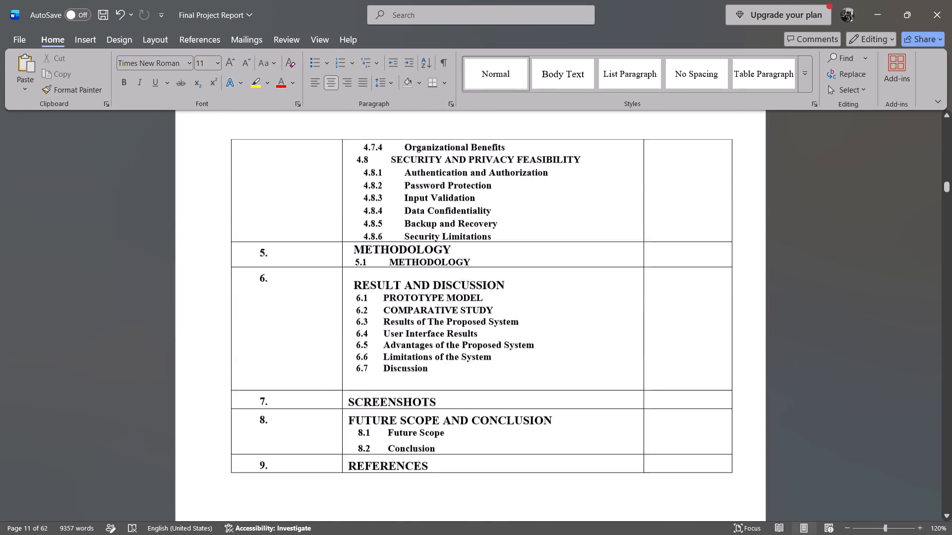
scroll(587, 251, up, 3)
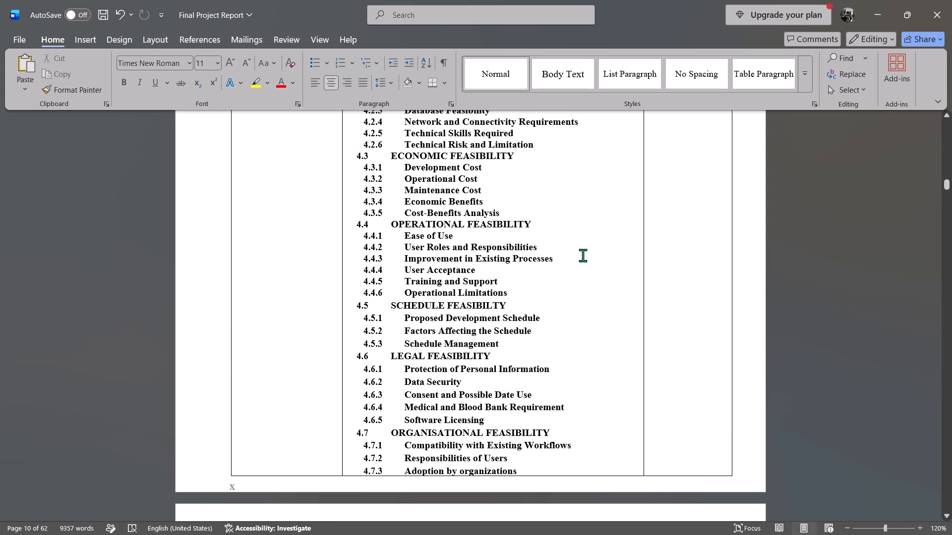
scroll(602, 229, up, 3)
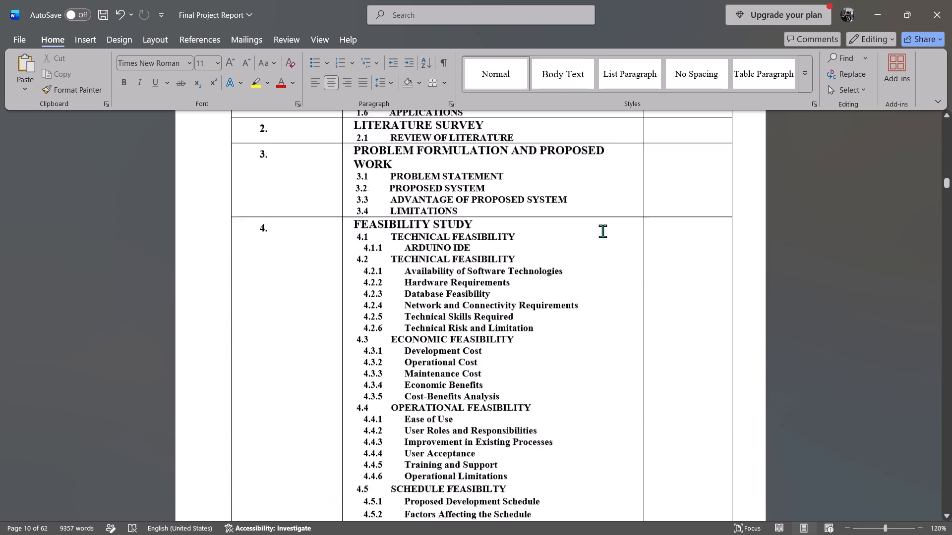
scroll(602, 232, down, 3)
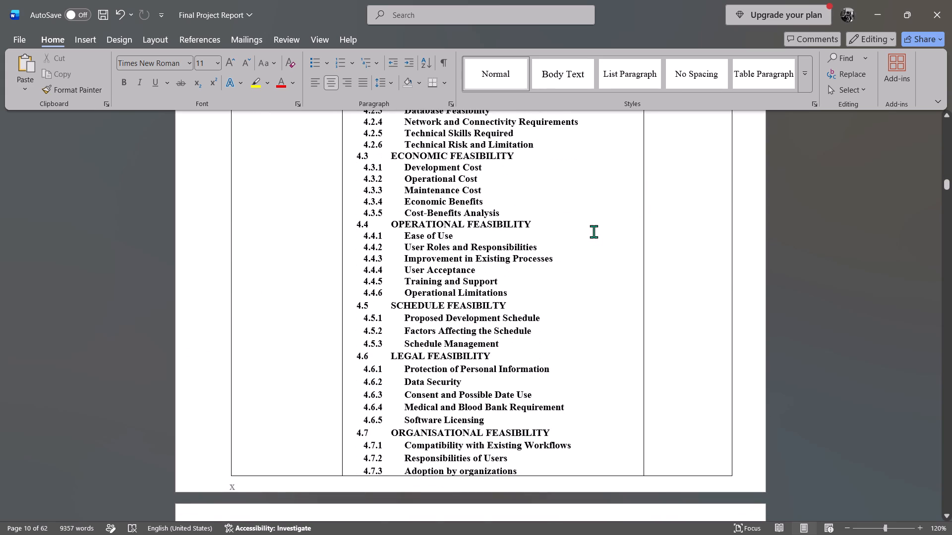
scroll(594, 231, down, 5)
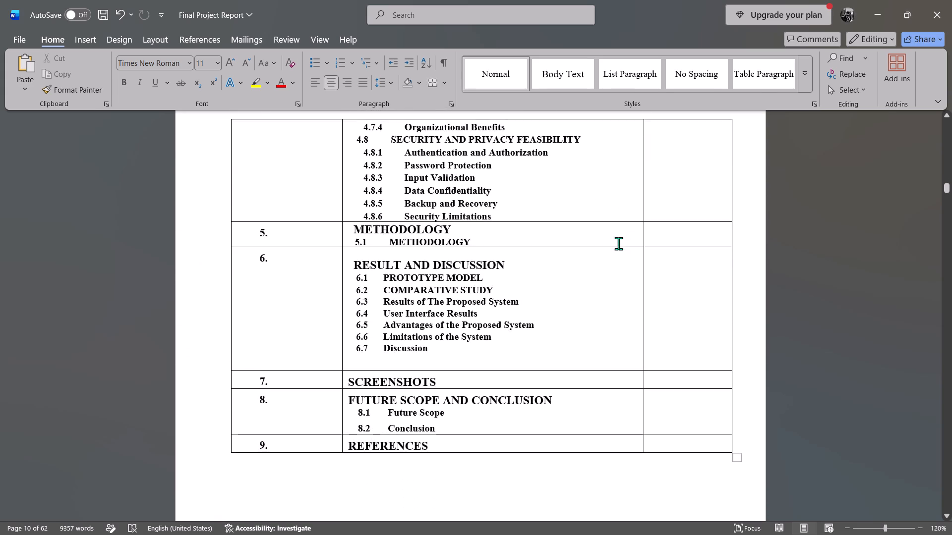
scroll(618, 243, down, 12)
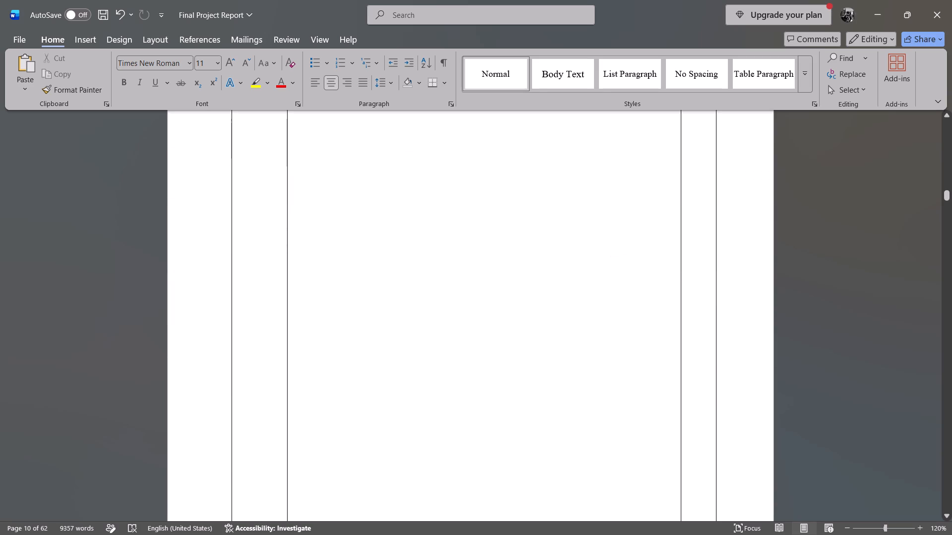
scroll(597, 272, down, 2)
click(692, 263)
scroll(732, 393, down, 1)
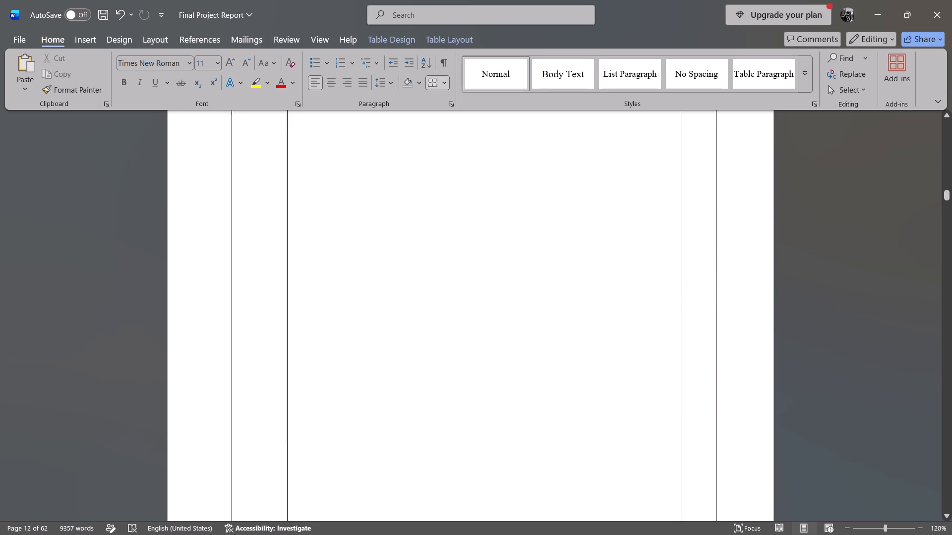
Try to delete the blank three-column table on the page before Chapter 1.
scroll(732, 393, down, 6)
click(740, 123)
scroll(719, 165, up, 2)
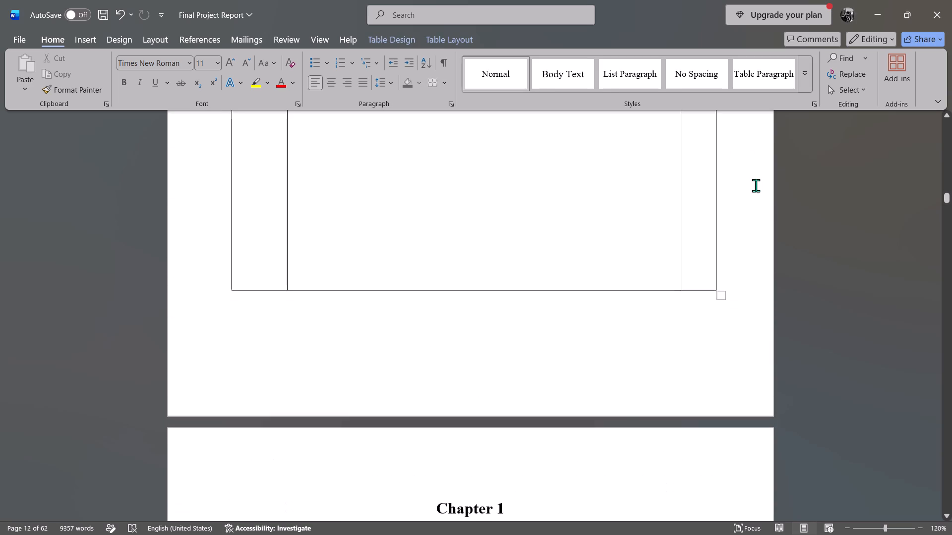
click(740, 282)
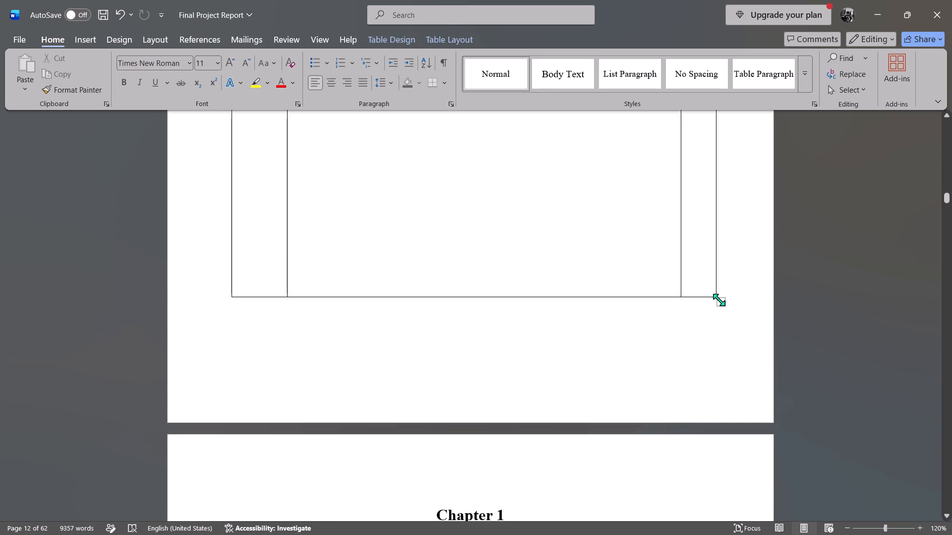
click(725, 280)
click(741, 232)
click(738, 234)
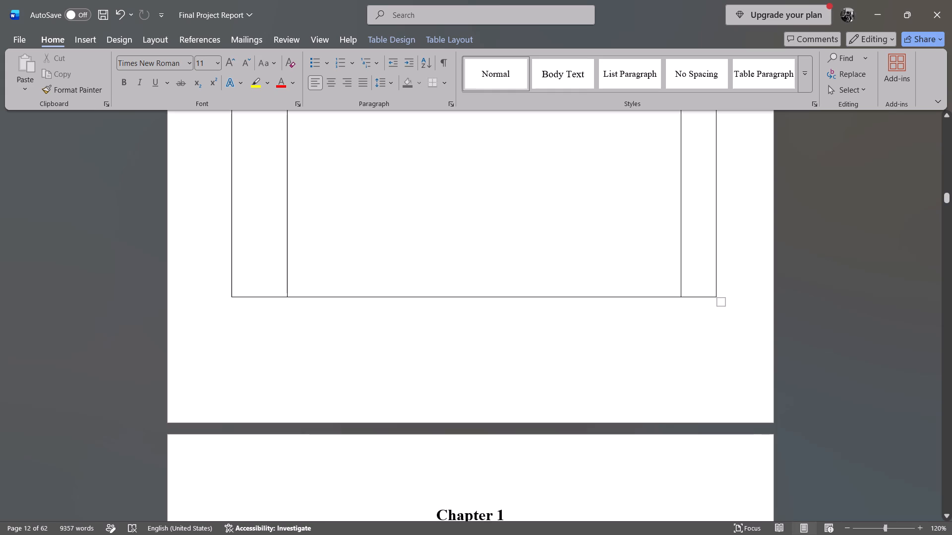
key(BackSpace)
Examine the index table, its page number column, and the pages directly before and after it.
scroll(738, 234, up, 13)
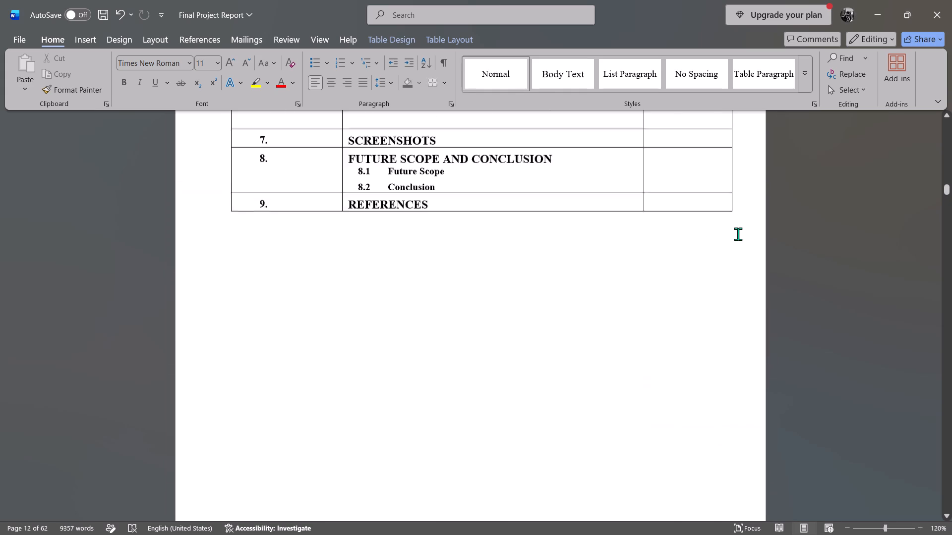
scroll(738, 234, up, 13)
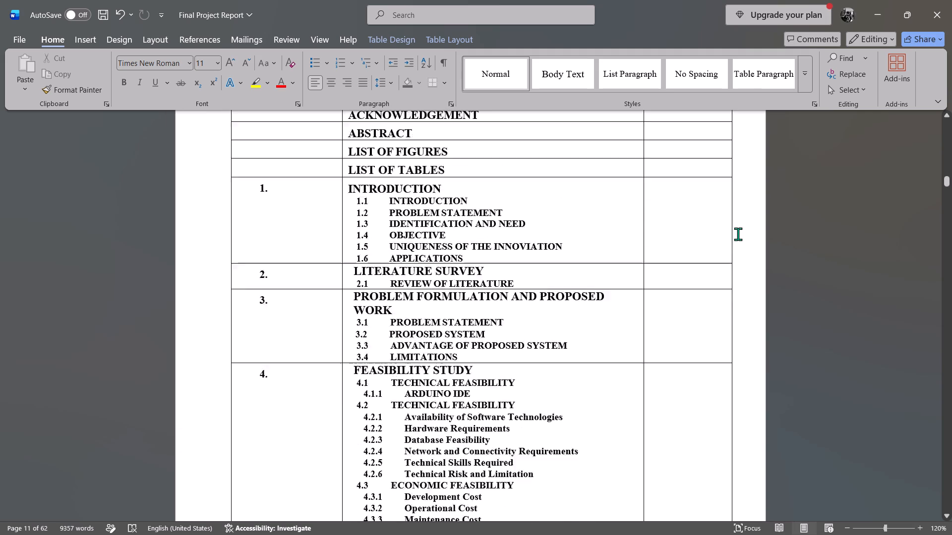
scroll(738, 234, up, 5)
scroll(738, 234, down, 1)
scroll(738, 234, up, 5)
scroll(582, 238, up, 7)
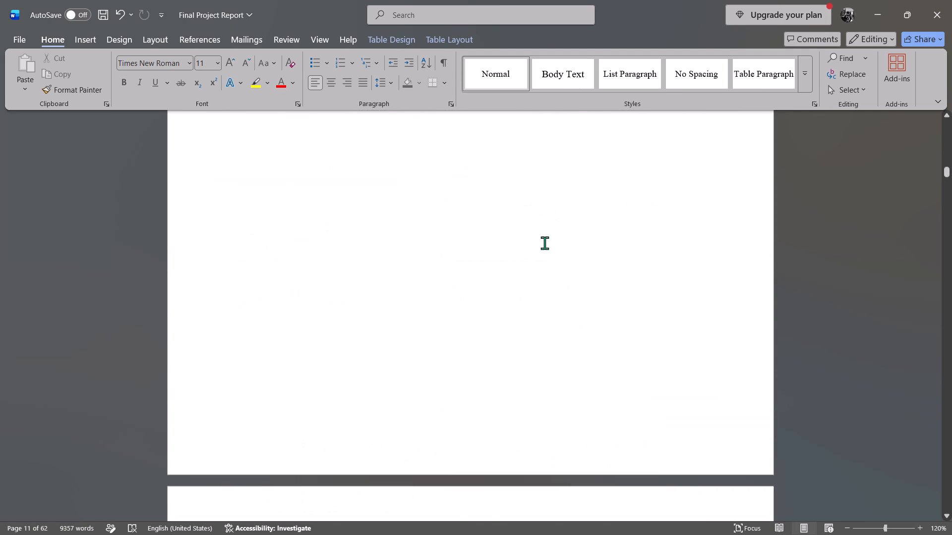
scroll(544, 243, up, 1)
scroll(544, 243, down, 5)
scroll(544, 237, up, 1)
scroll(544, 237, down, 13)
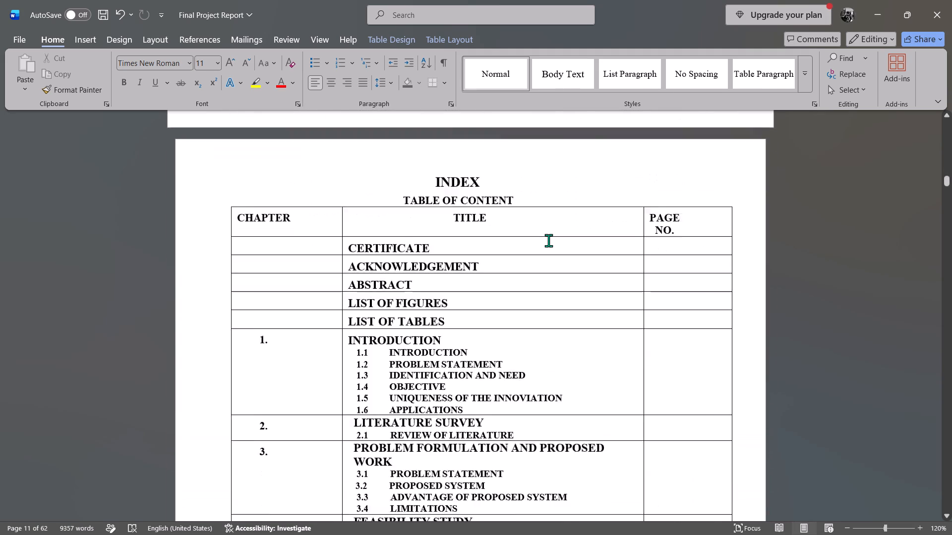
scroll(548, 240, down, 15)
scroll(548, 240, up, 1)
scroll(548, 240, down, 6)
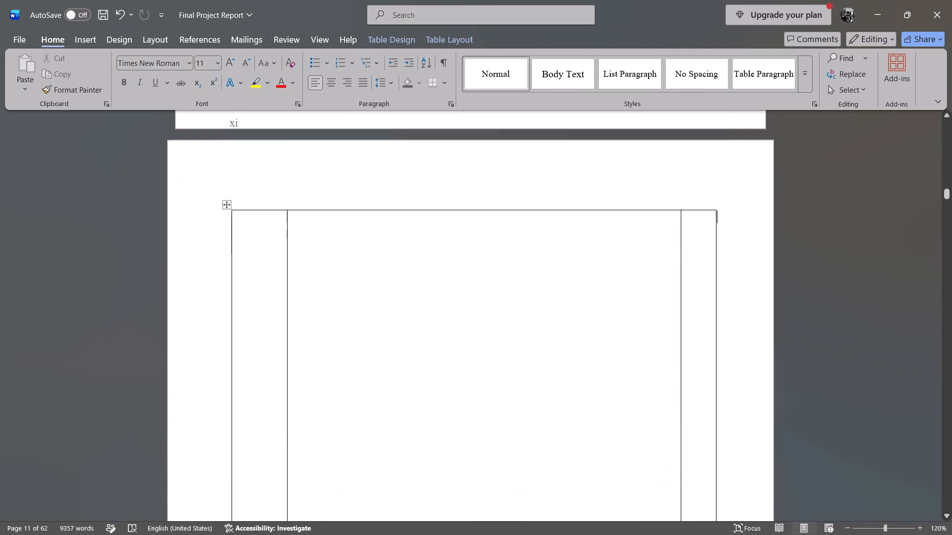
Check the footer page numbers through Chapter 1, from 1.1 Introduction to 1.3 Identification of Need.
scroll(548, 240, down, 11)
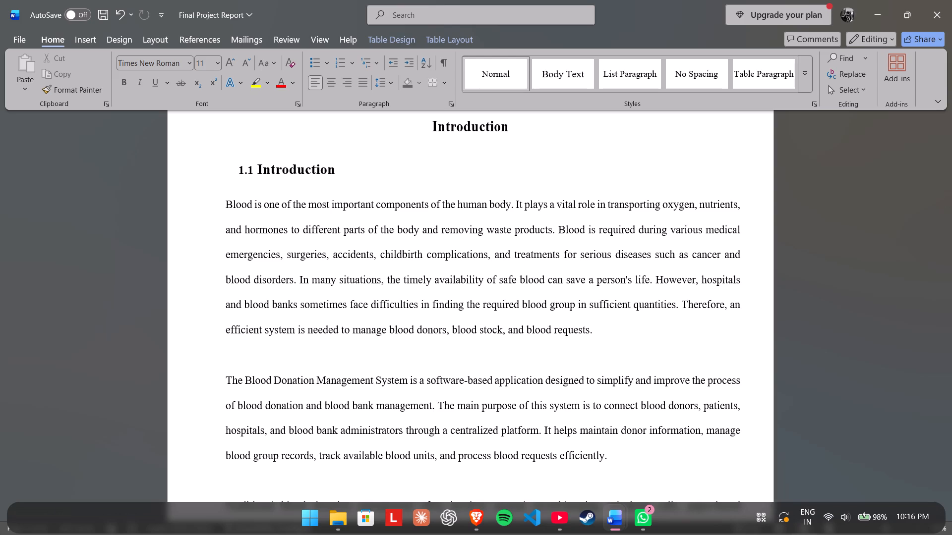
scroll(5, 370, down, 8)
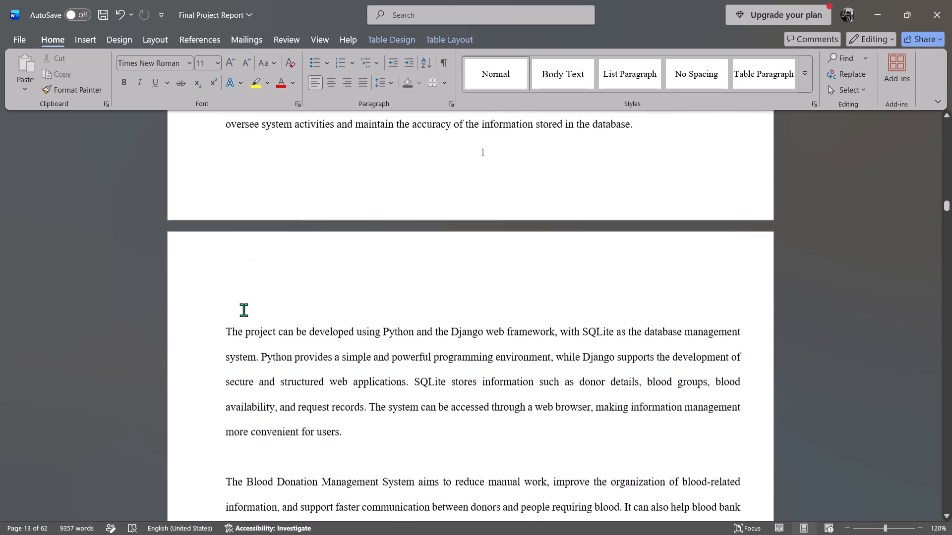
scroll(243, 310, down, 9)
scroll(257, 306, up, 1)
scroll(259, 306, down, 2)
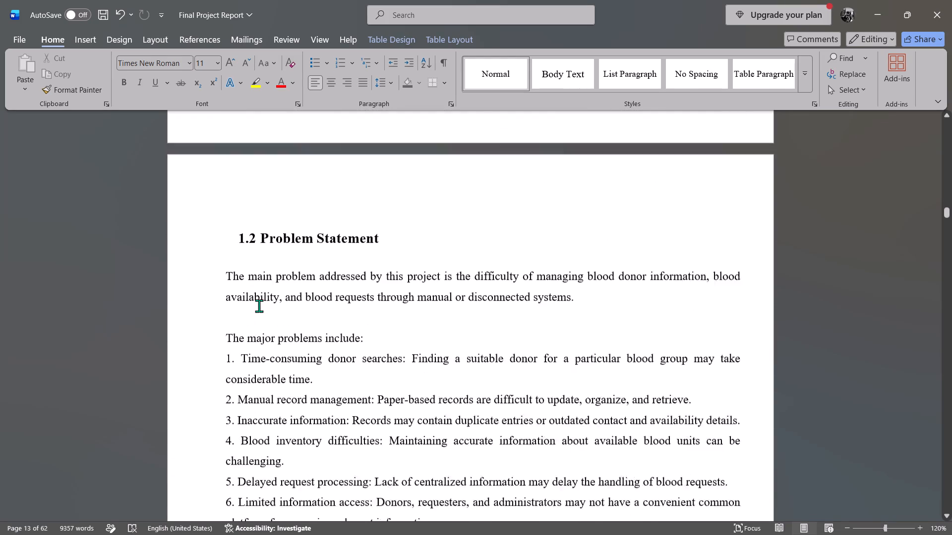
scroll(260, 306, down, 8)
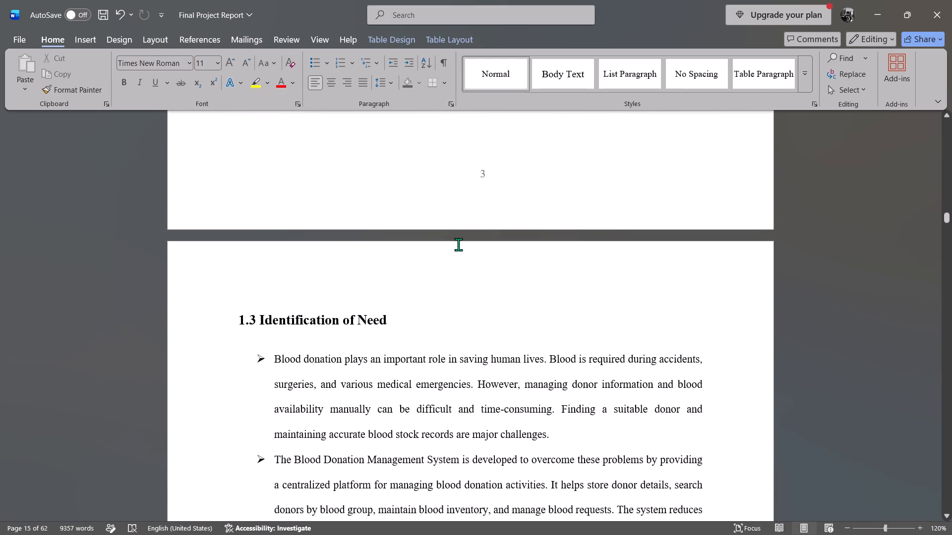
Delete the page number from the Section 12 first page footer, where Chapter 1 begins.
double_click(510, 171)
scroll(460, 184, up, 4)
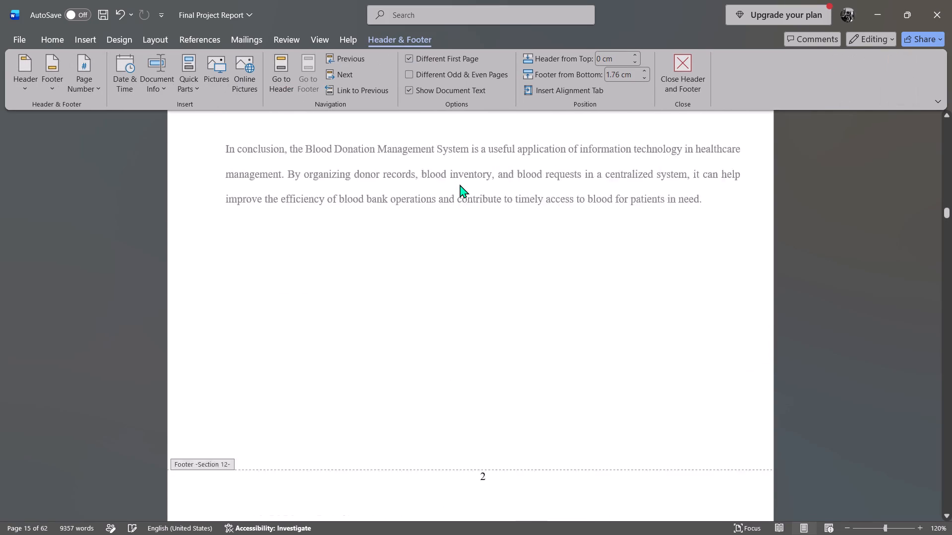
scroll(460, 184, up, 20)
scroll(462, 184, down, 6)
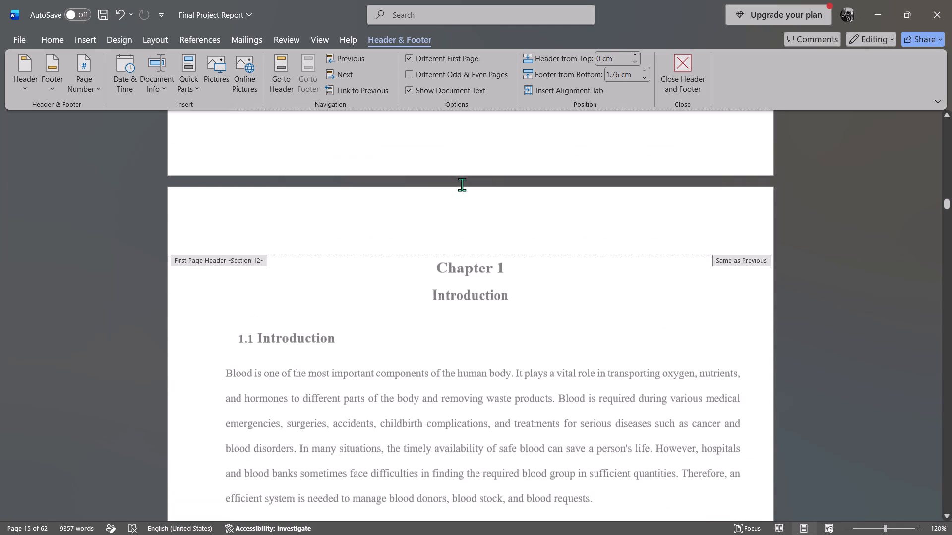
scroll(461, 181, up, 1)
scroll(460, 181, down, 1)
scroll(460, 181, up, 1)
scroll(460, 181, down, 2)
scroll(464, 179, up, 2)
scroll(464, 179, down, 10)
scroll(492, 175, up, 1)
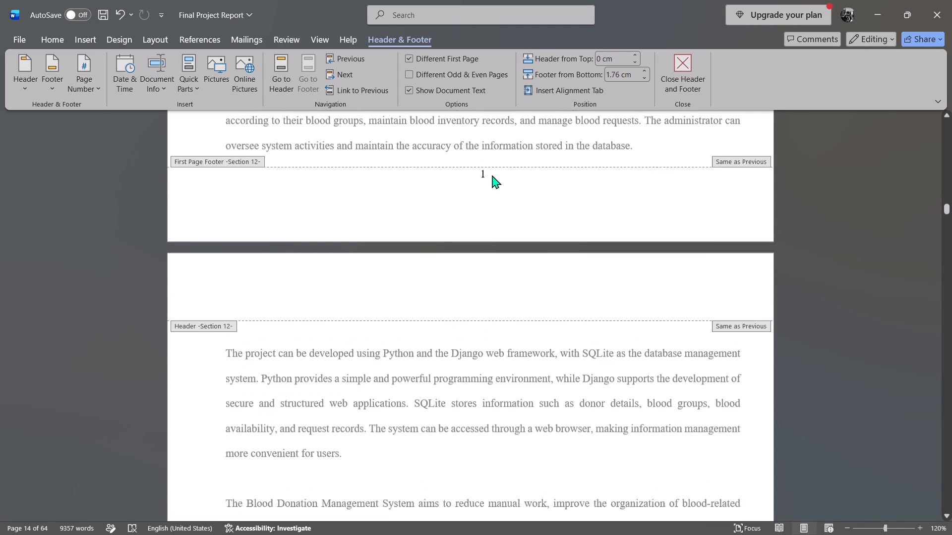
click(504, 195)
key(BackSpace)
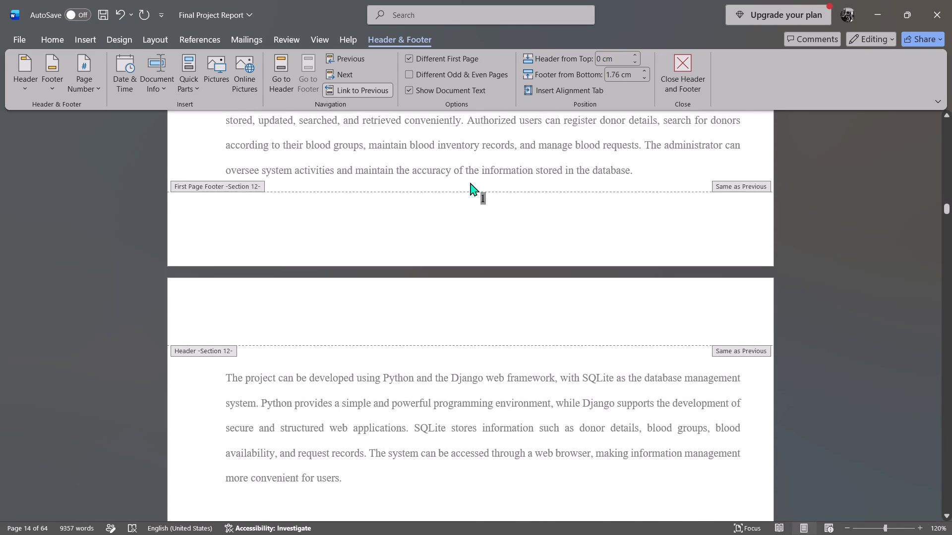
key(BackSpace)
Delete the page number from the regular Section 12 footer on Chapter 1's second page.
click(341, 71)
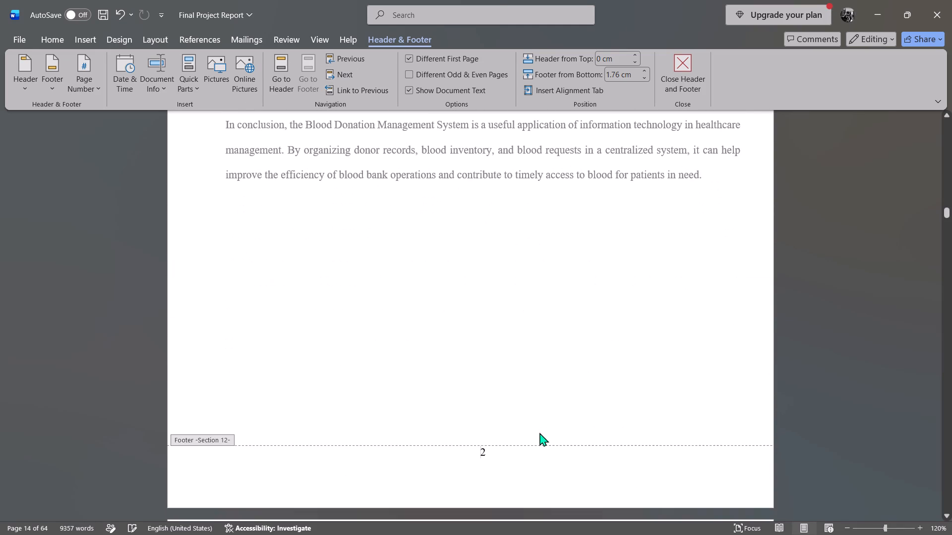
double_click(502, 464)
click(498, 452)
click(487, 452)
double_click(487, 452)
key(BackSpace)
Delete the page numbers from the footers of Sections 13 and 14.
scroll(517, 448, down, 4)
click(338, 76)
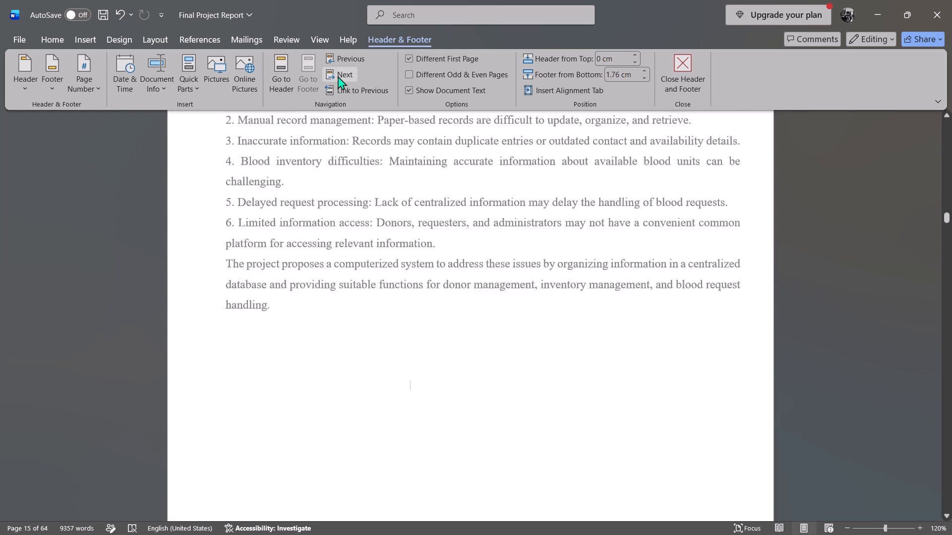
key(Right)
key(Right)
key(BackSpace)
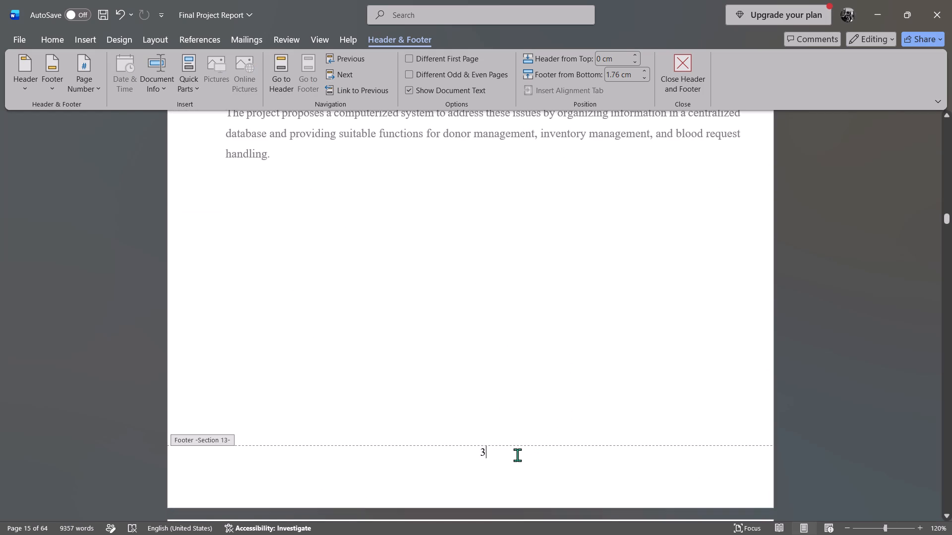
key(BackSpace)
click(344, 72)
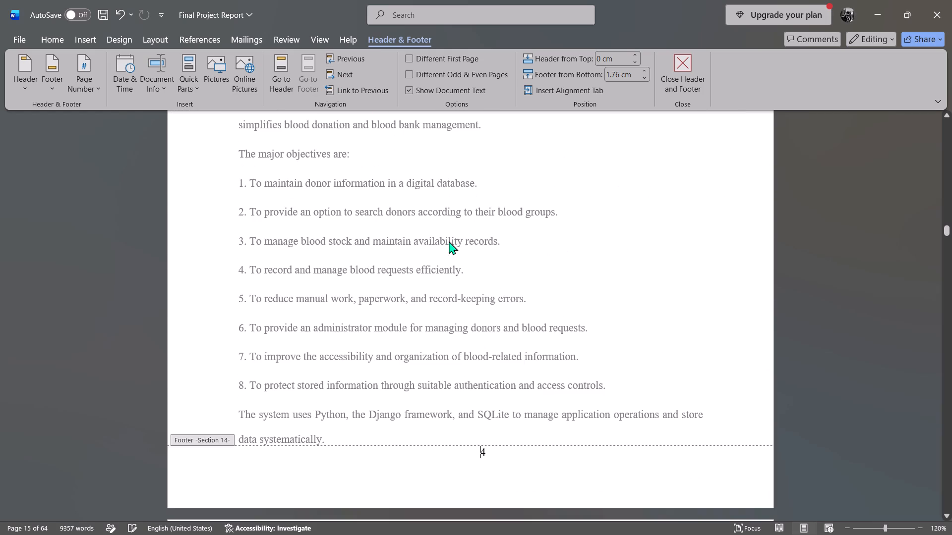
click(500, 450)
triple_click(495, 454)
key(BackSpace)
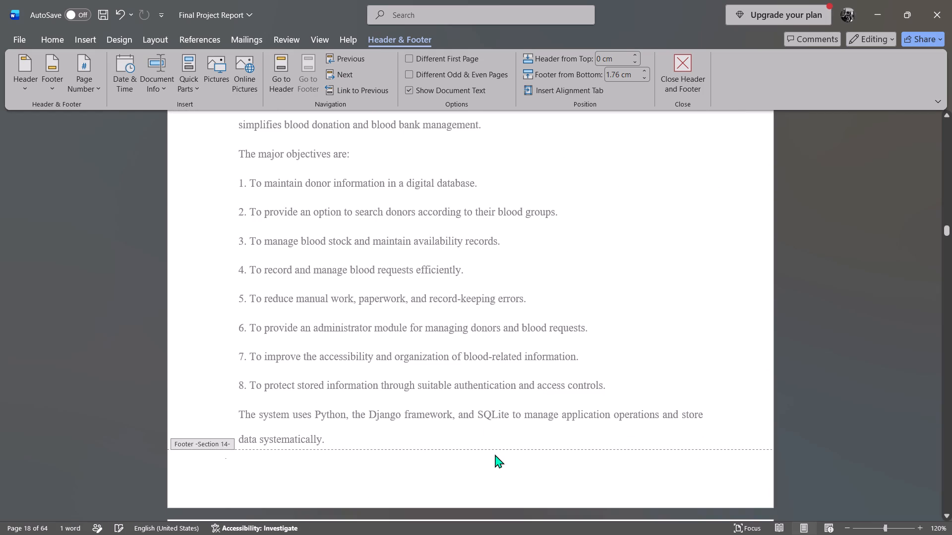
Delete the page numbers from the footers of Sections 15, 16 and 17.
click(343, 77)
double_click(496, 453)
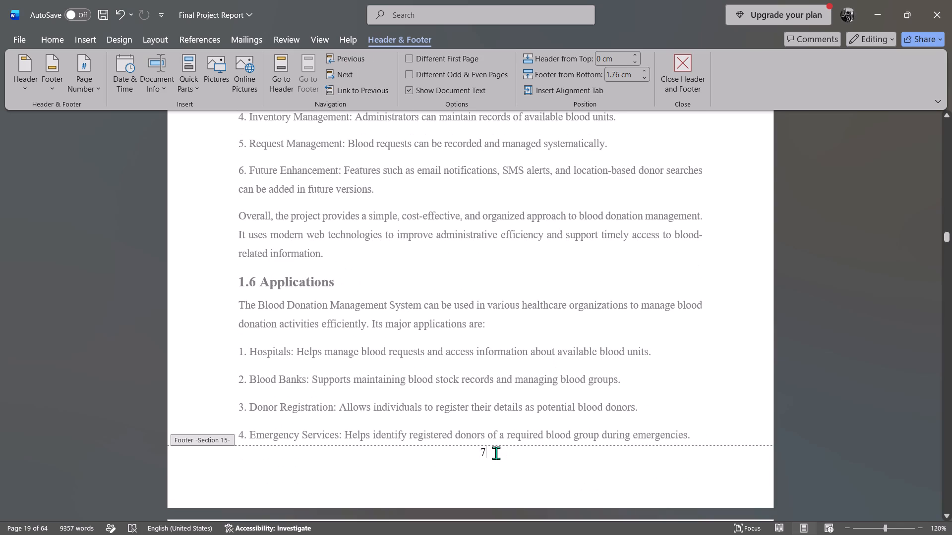
click(496, 453)
key(BackSpace)
click(340, 79)
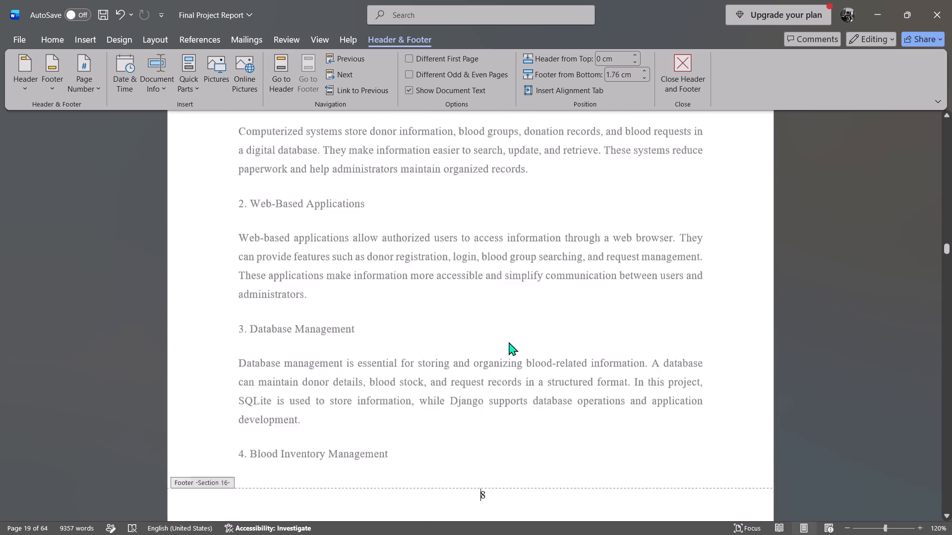
click(494, 456)
key(BackSpace)
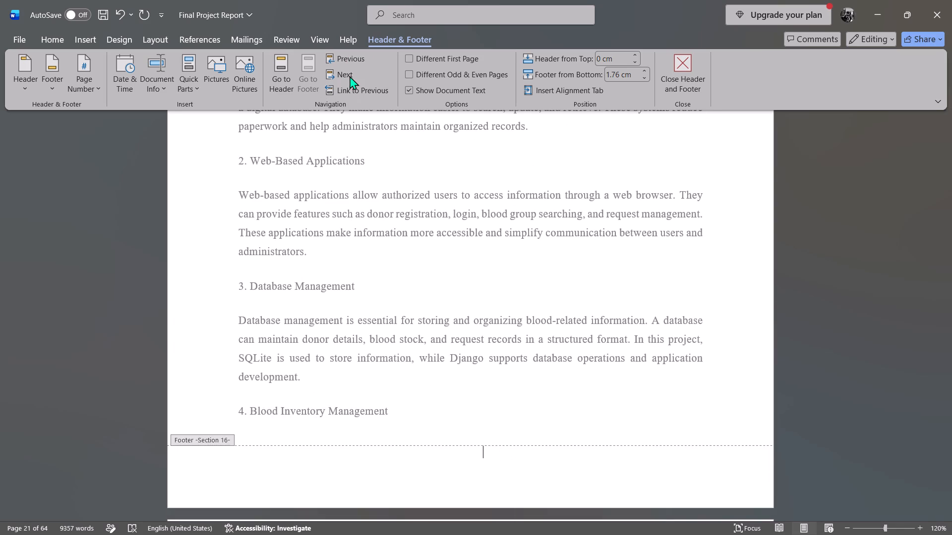
click(350, 76)
click(492, 448)
key(BackSpace)
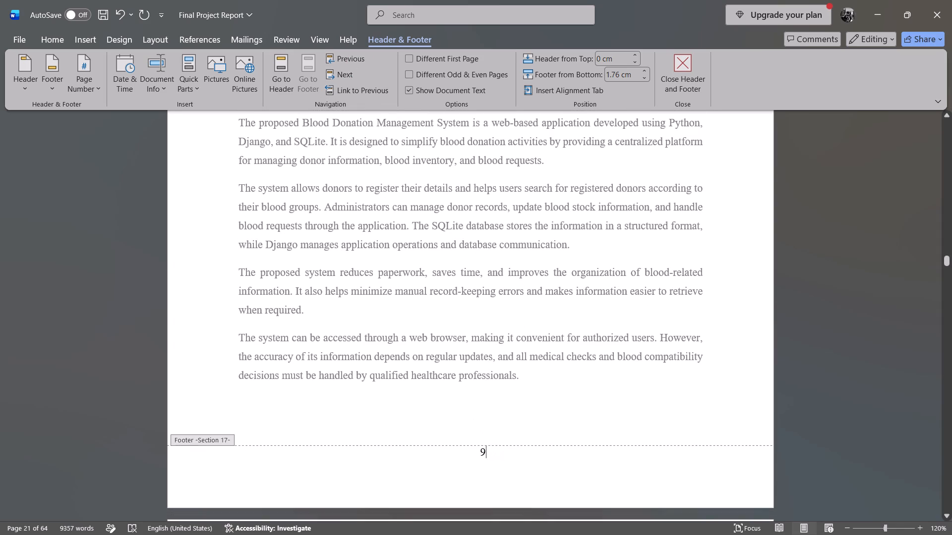
Delete the page numbers from the footers of Sections 18 and 19.
click(345, 78)
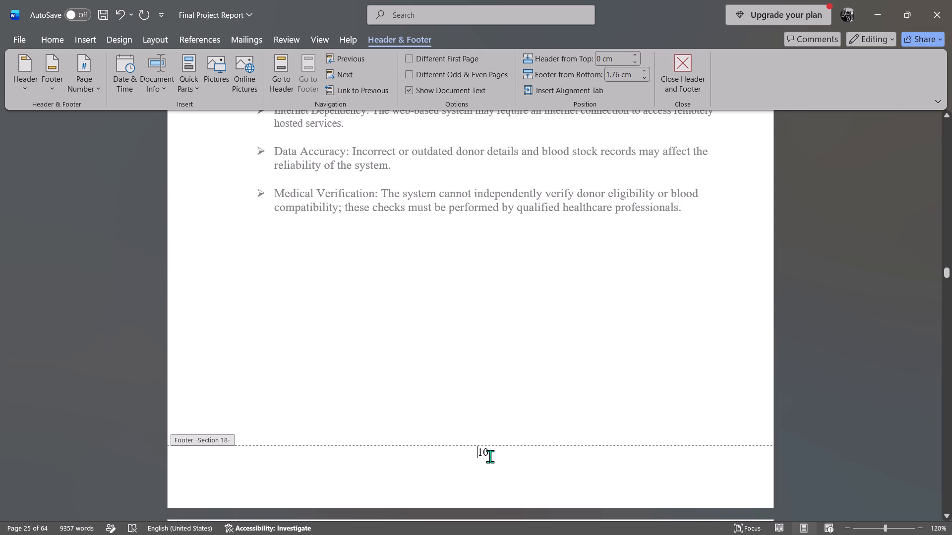
click(490, 456)
key(BackSpace)
key(BackSpace)
click(357, 82)
click(355, 78)
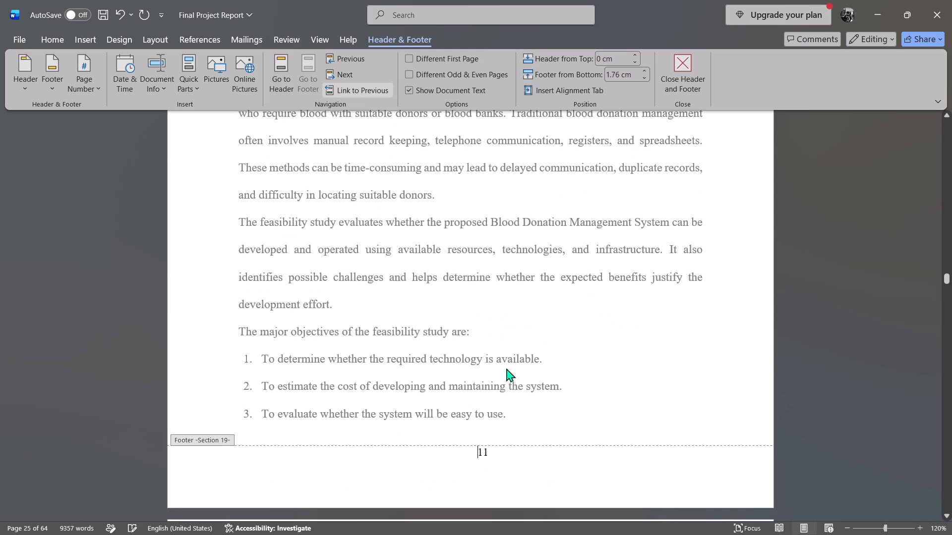
click(488, 448)
key(BackSpace)
key(BackSpace)
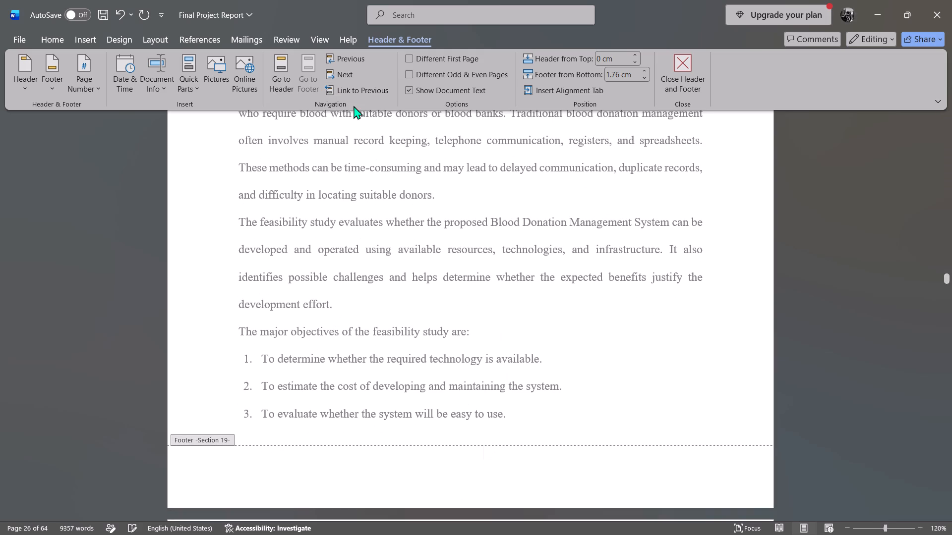
Delete the page numbers from the footers of Sections 20 and 21.
click(349, 76)
key(BackSpace)
key(BackSpace)
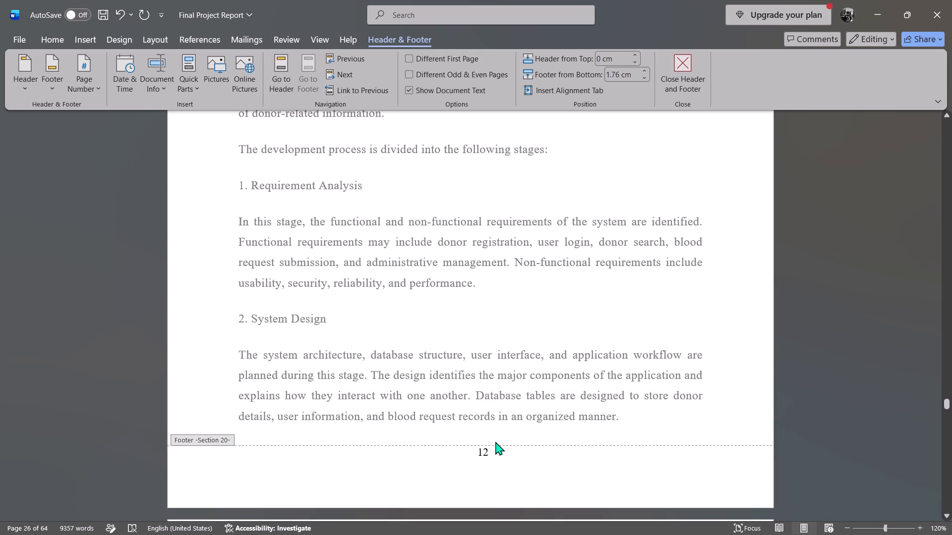
click(494, 454)
key(BackSpace)
key(BackSpace)
click(355, 70)
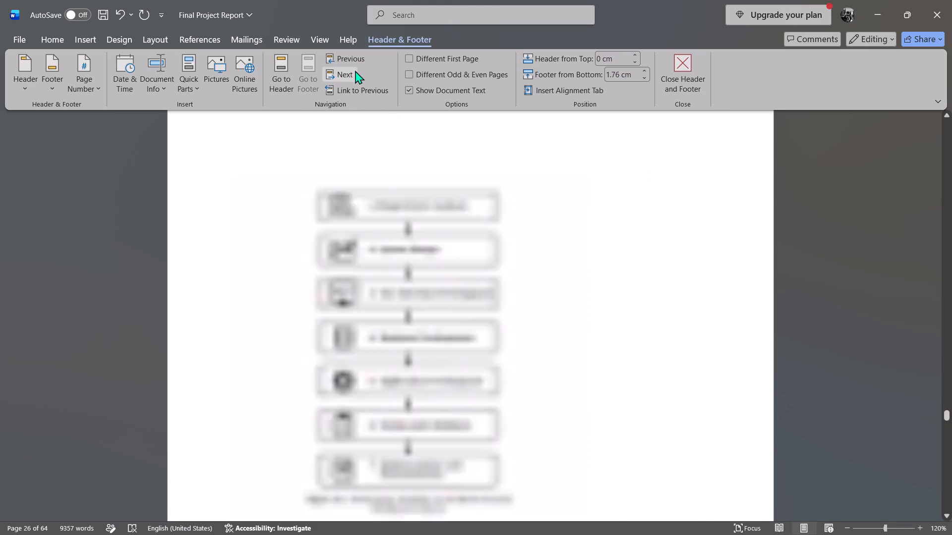
click(494, 456)
key(BackSpace)
key(BackSpace)
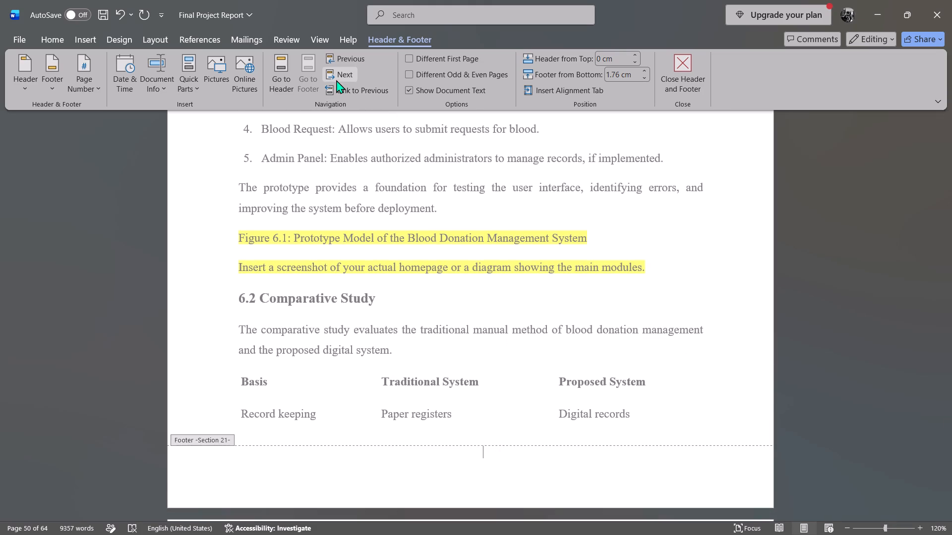
Leave footer editing at the Screen Shots chapter and save the report.
click(336, 80)
scroll(484, 413, down, 9)
scroll(487, 398, up, 2)
double_click(514, 247)
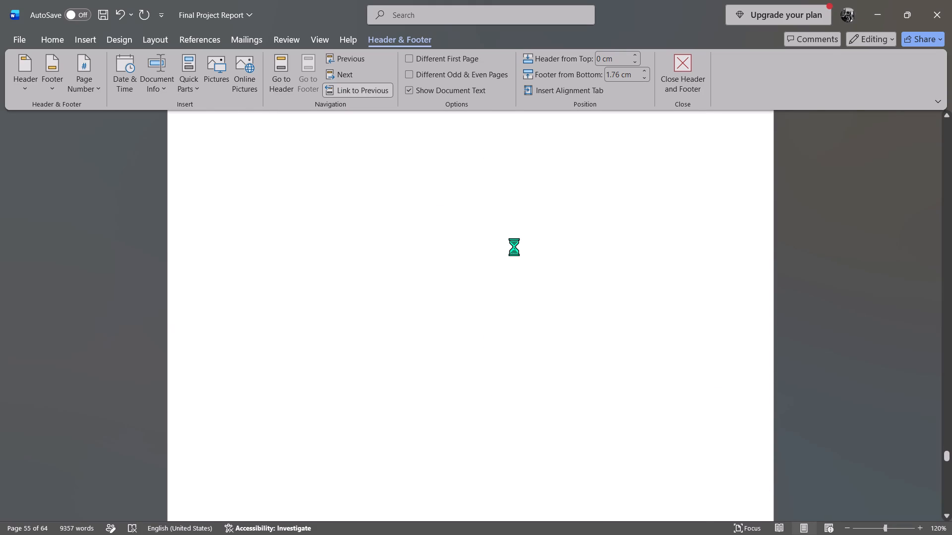
key(ctrl+s)
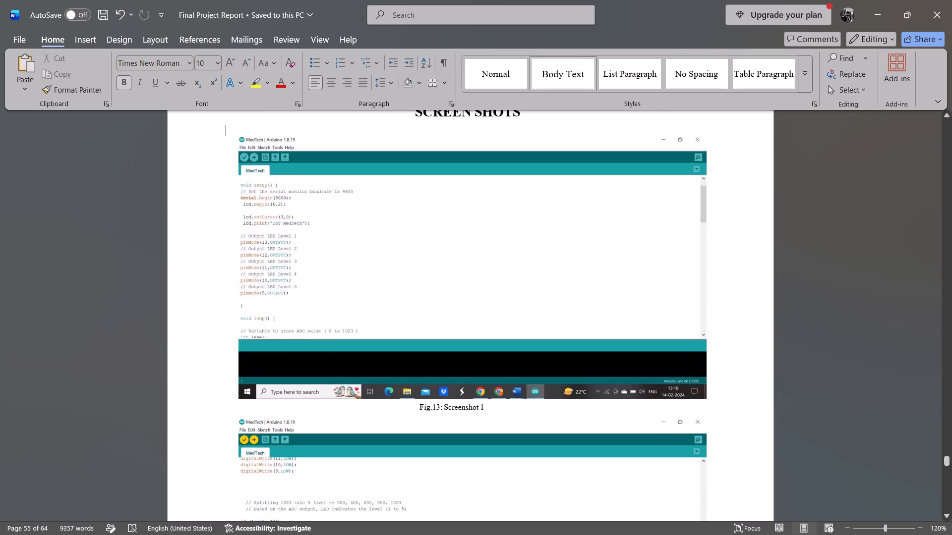
Save the report.
key(ctrl+s)
key(ctrl+s)
Review the Chapter 6 pages, the front pages and the index pages up to the start of Chapter 1.
scroll(459, 235, up, 18)
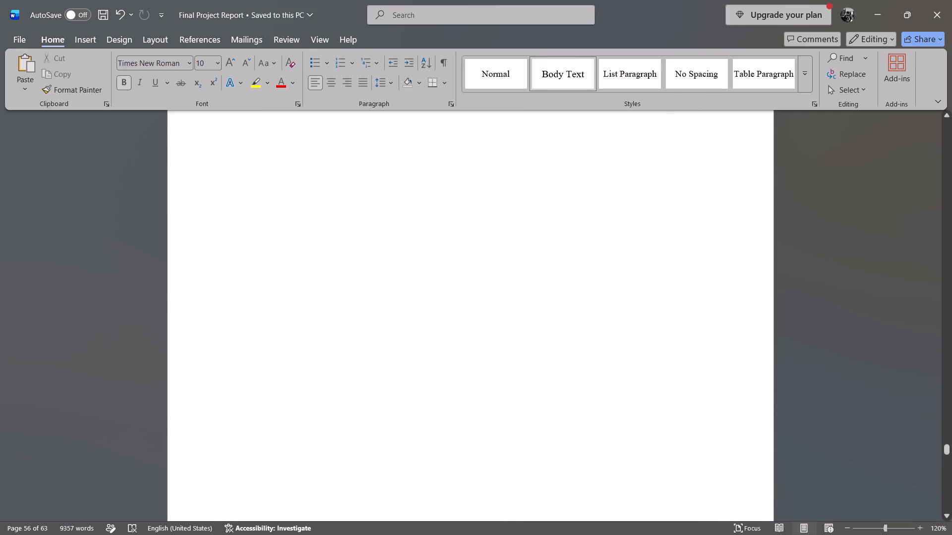
scroll(457, 235, up, 13)
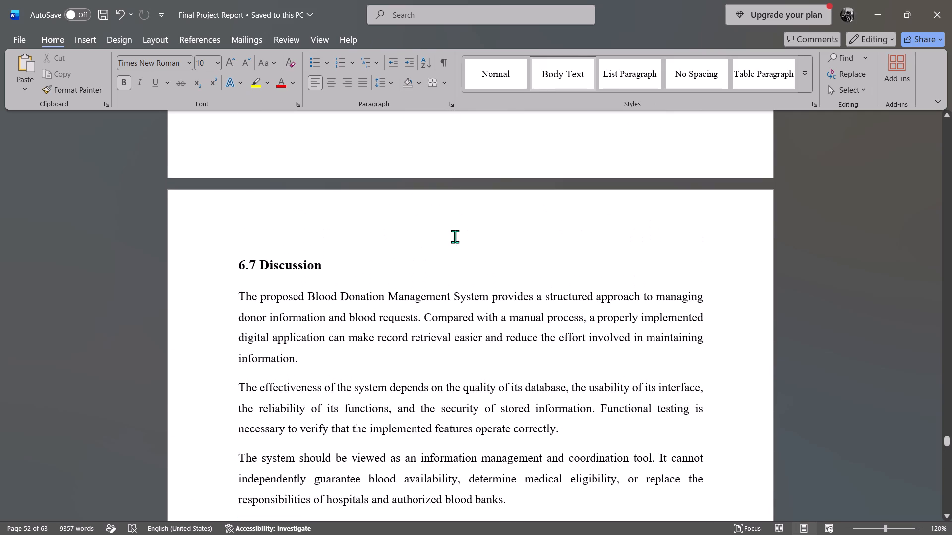
scroll(455, 236, down, 7)
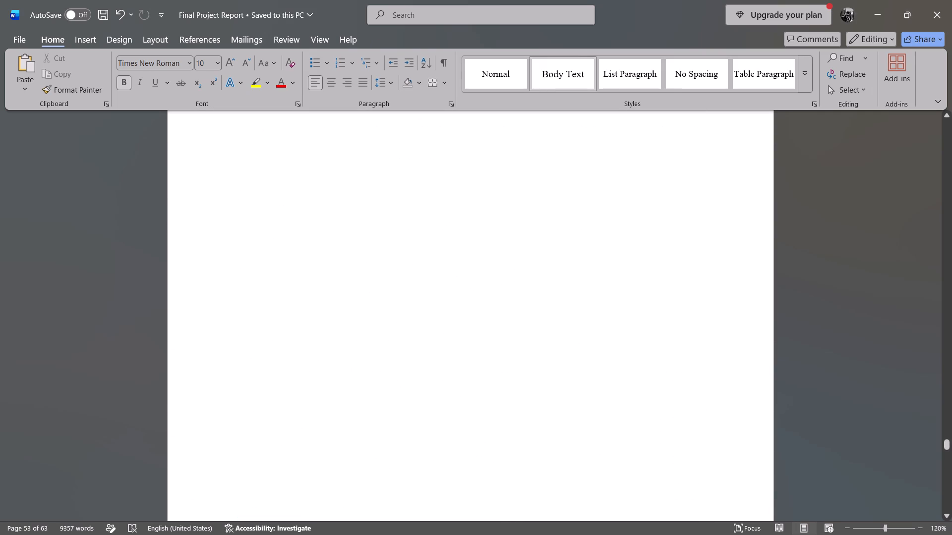
scroll(455, 242, down, 2)
scroll(459, 238, up, 1)
scroll(459, 238, down, 1)
scroll(459, 238, up, 20)
scroll(459, 238, up, 1)
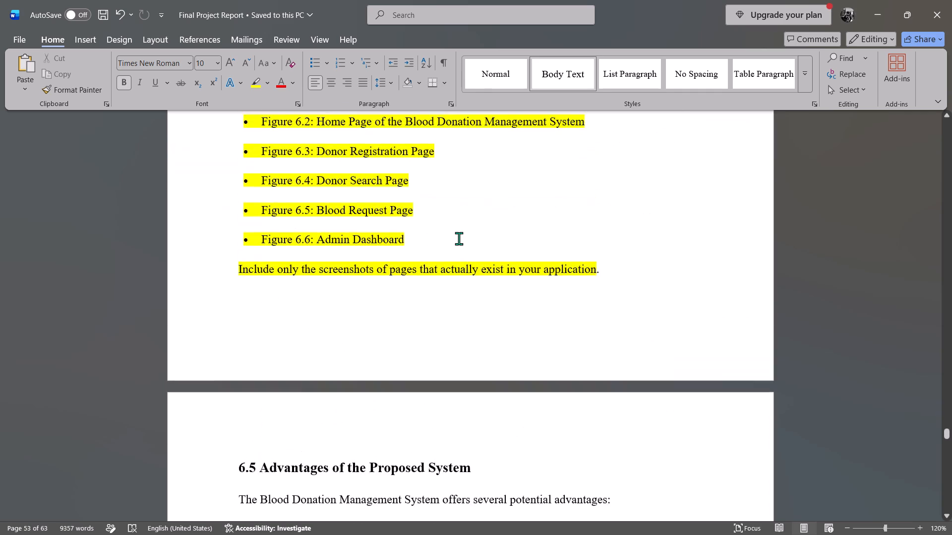
scroll(459, 238, up, 7)
middle_click(459, 238)
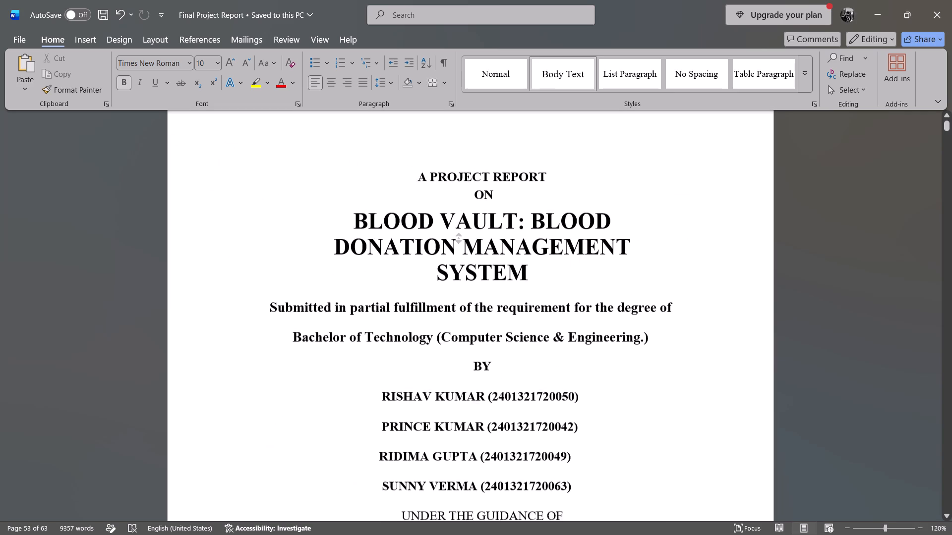
scroll(663, 287, down, 20)
scroll(663, 287, down, 1)
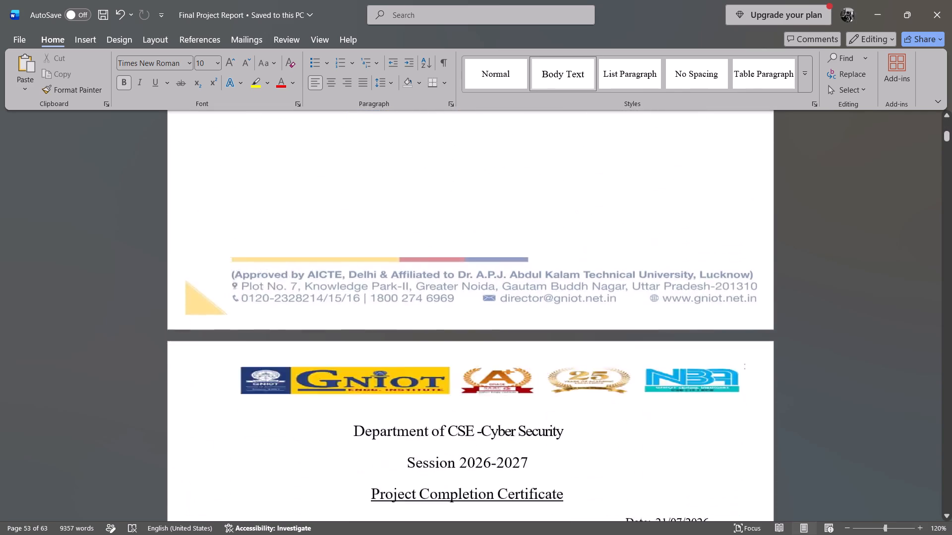
scroll(672, 282, down, 20)
scroll(672, 282, down, 3)
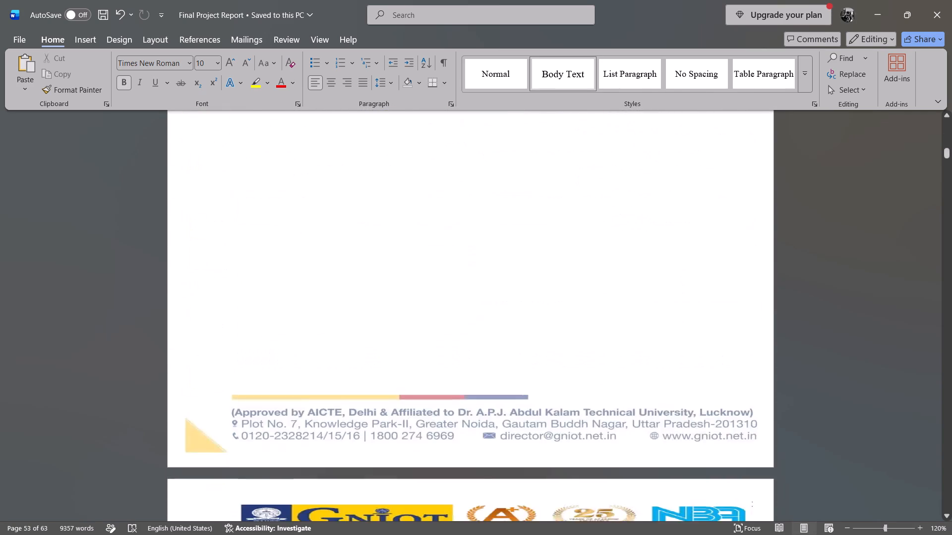
scroll(668, 348, down, 20)
scroll(668, 348, down, 2)
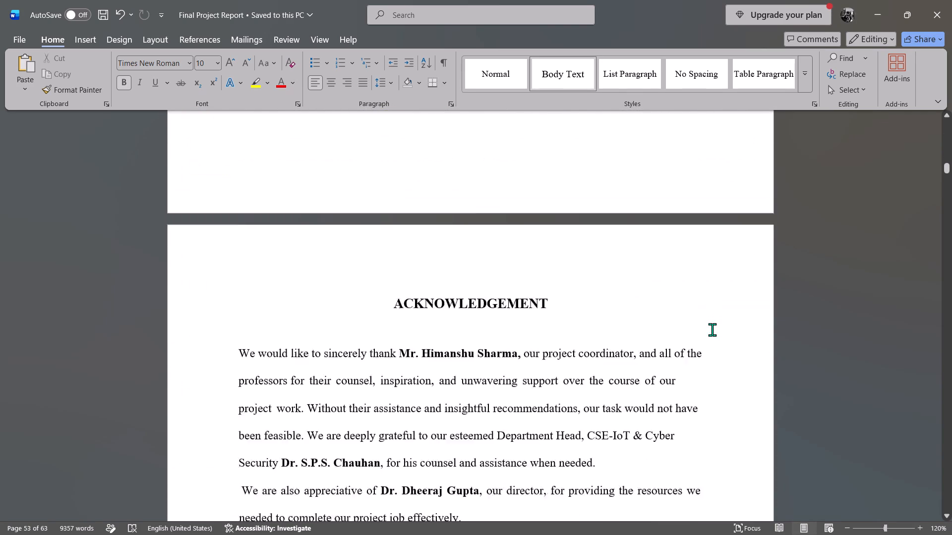
scroll(712, 329, down, 19)
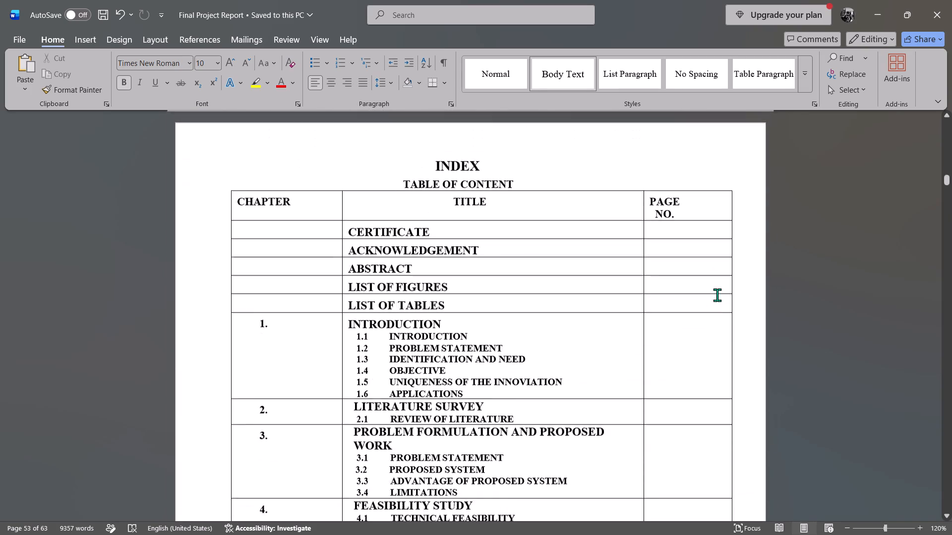
scroll(717, 295, down, 3)
scroll(607, 276, up, 2)
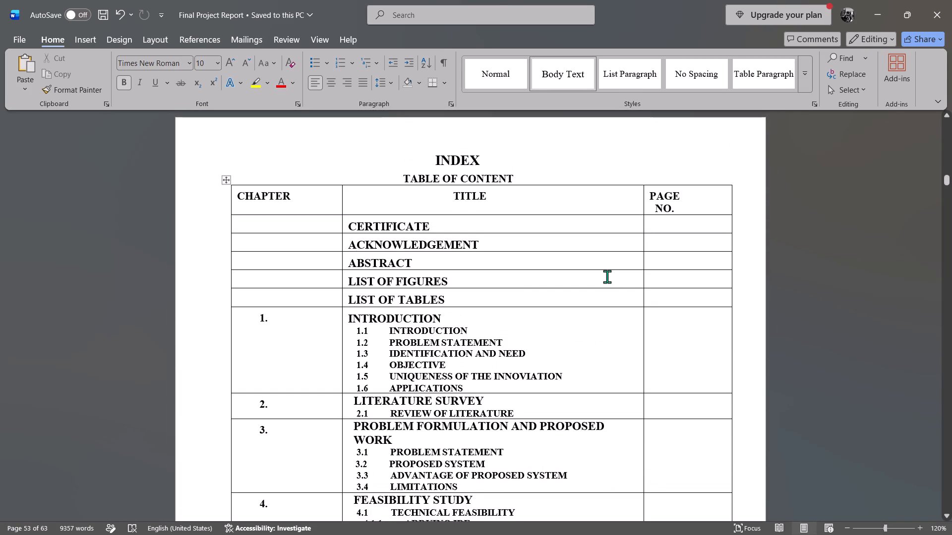
scroll(607, 276, down, 10)
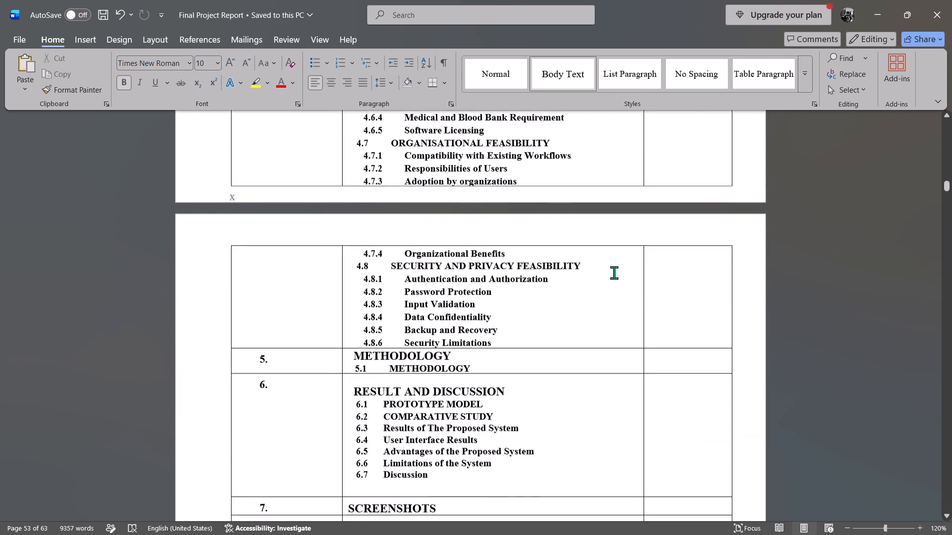
scroll(614, 272, down, 11)
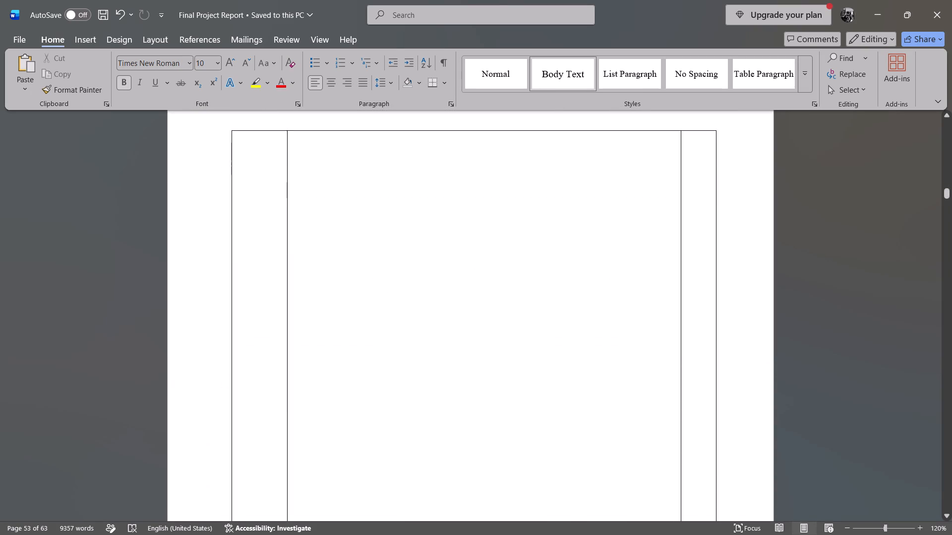
scroll(615, 271, down, 8)
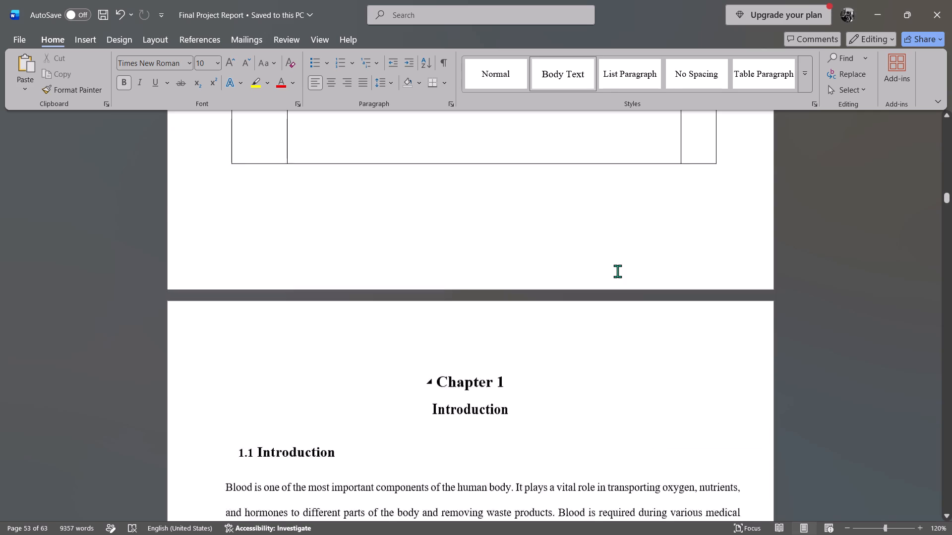
Delete the wide middle column of the empty table on the page before Chapter 1.
scroll(617, 271, up, 5)
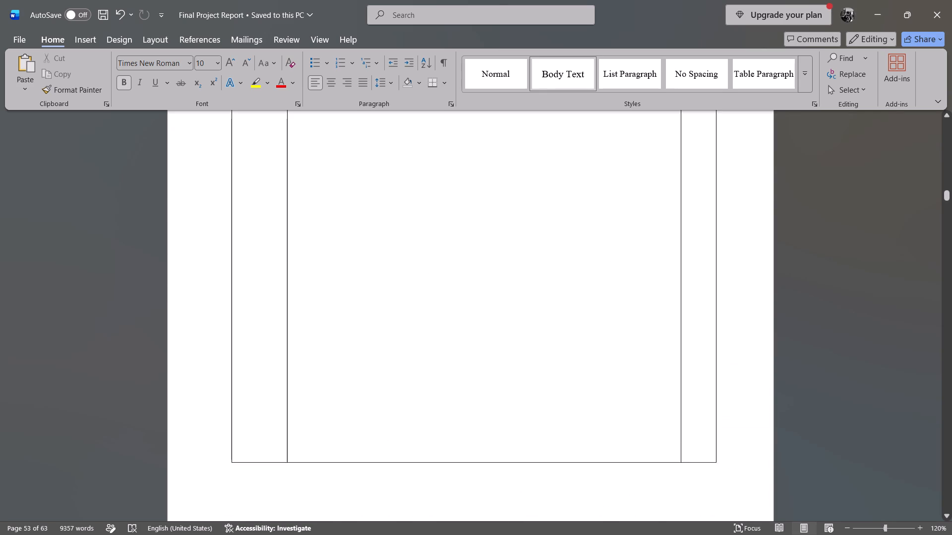
scroll(584, 268, up, 5)
right_click(286, 296)
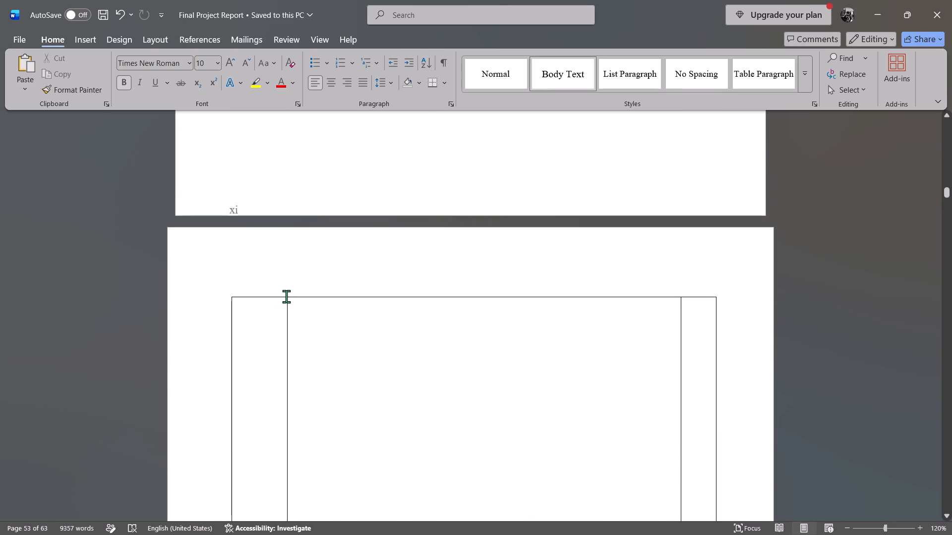
click(434, 451)
right_click(356, 330)
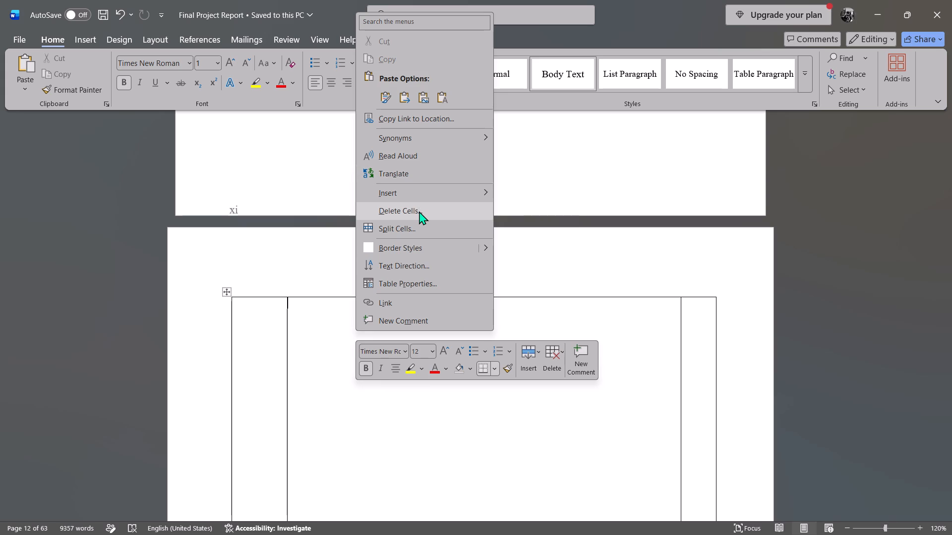
click(420, 211)
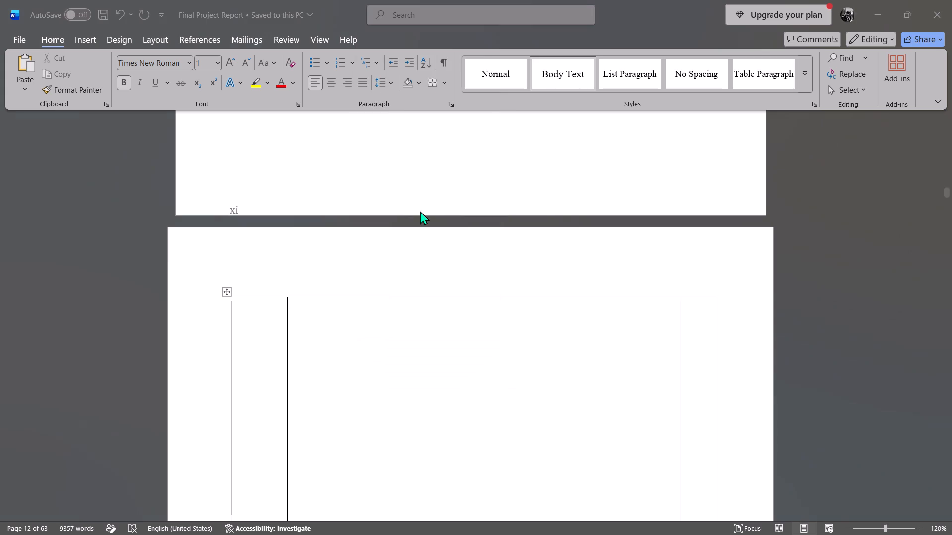
click(444, 272)
click(450, 298)
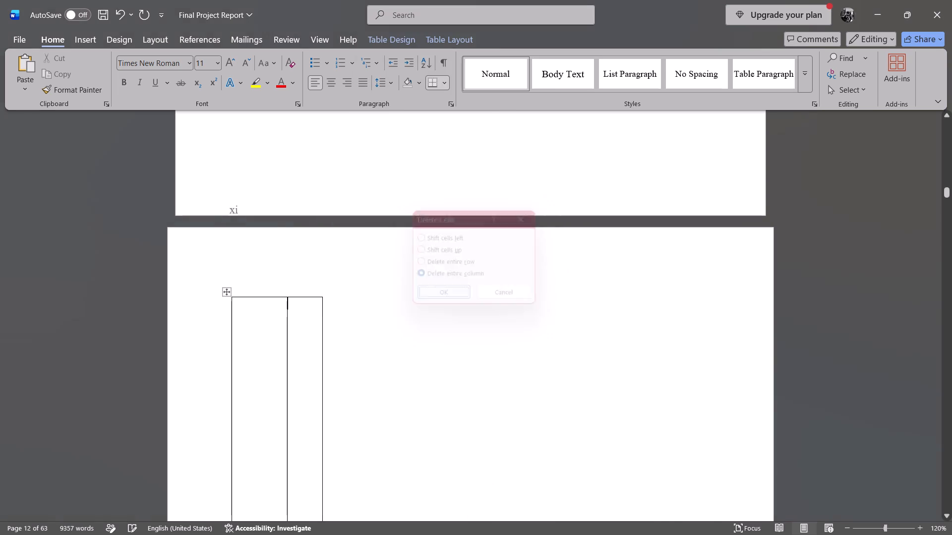
Remove the rest of the empty table by deleting its narrow last column and its remaining row.
right_click(311, 306)
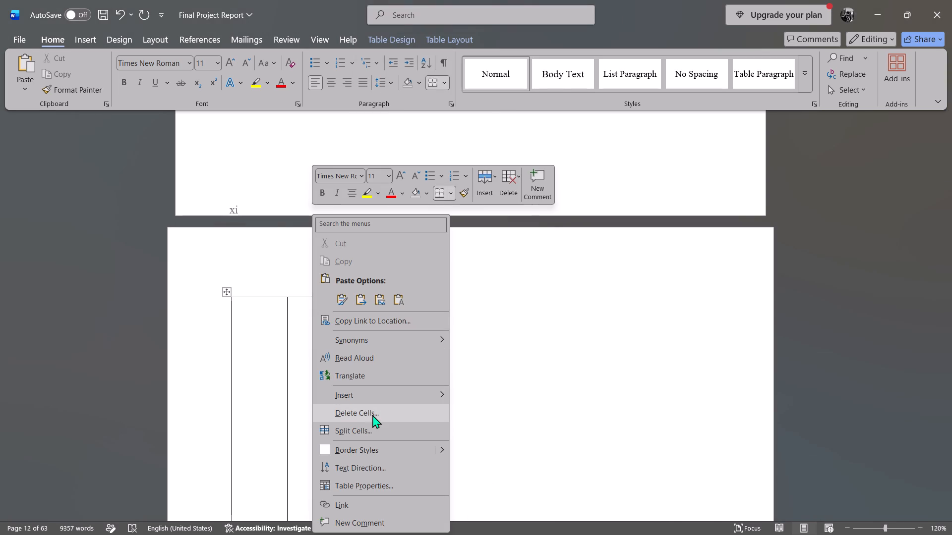
click(372, 415)
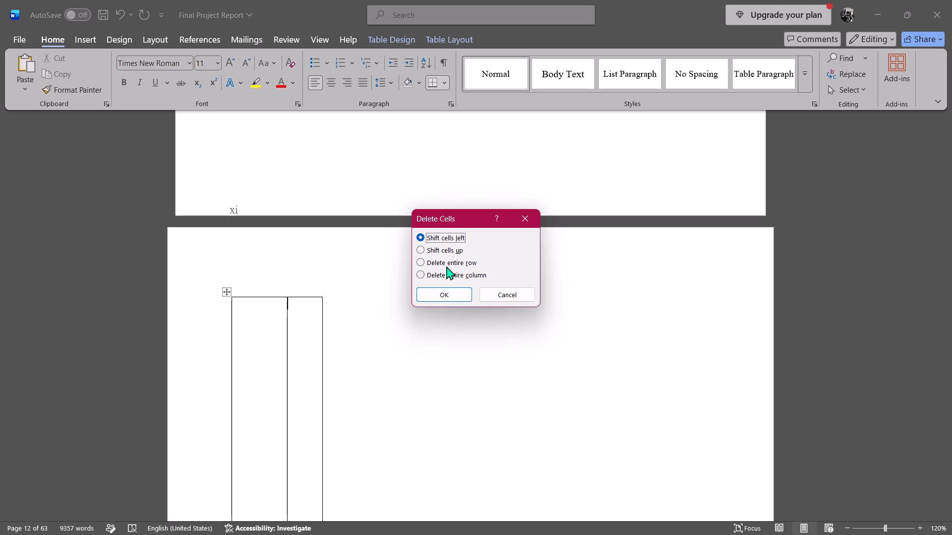
click(446, 265)
click(440, 273)
click(442, 294)
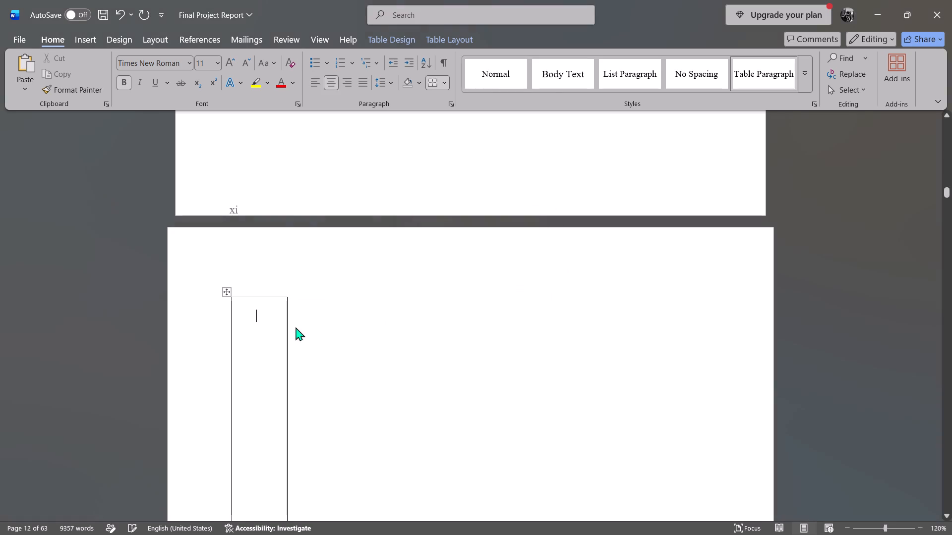
right_click(272, 329)
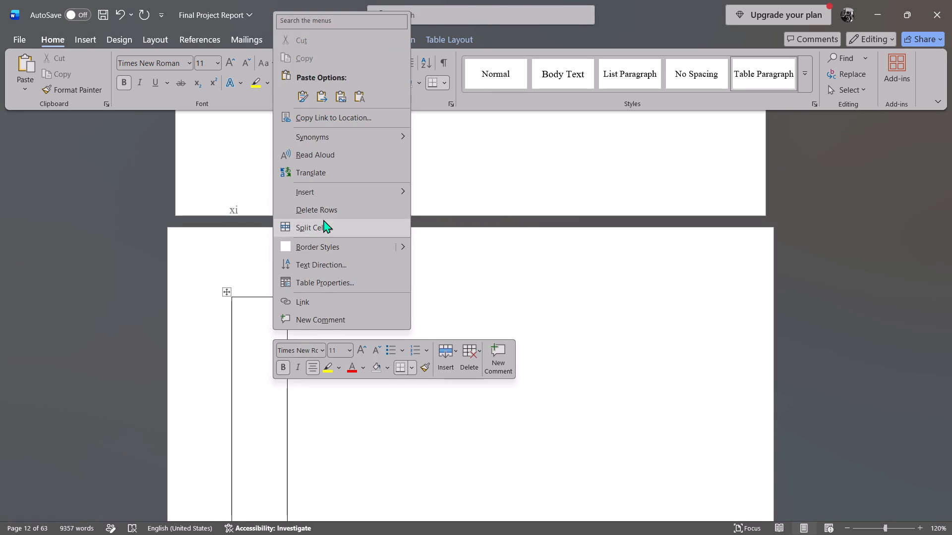
click(323, 214)
Delete the Roman page number from the Section 10 footer on the index pages and leave footer editing.
scroll(327, 308, up, 3)
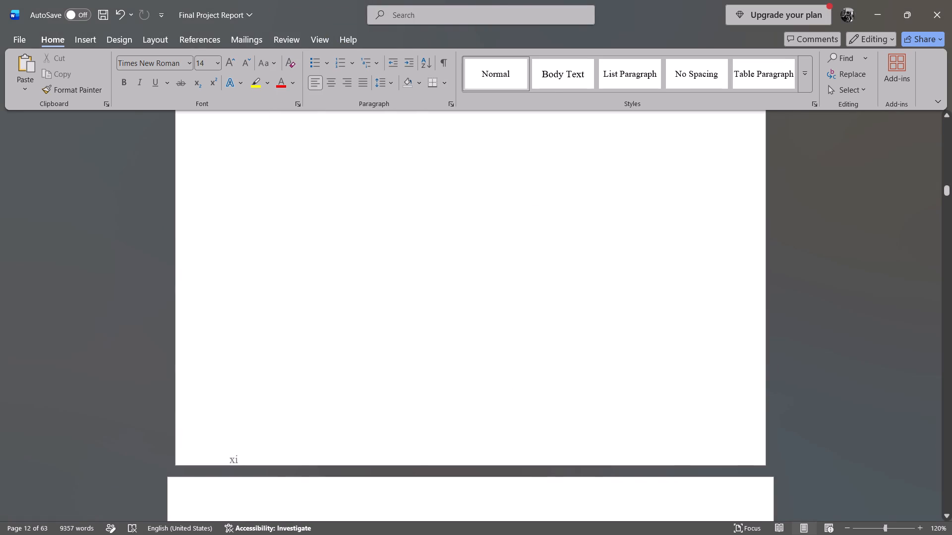
scroll(327, 308, down, 2)
click(290, 284)
scroll(270, 306, down, 3)
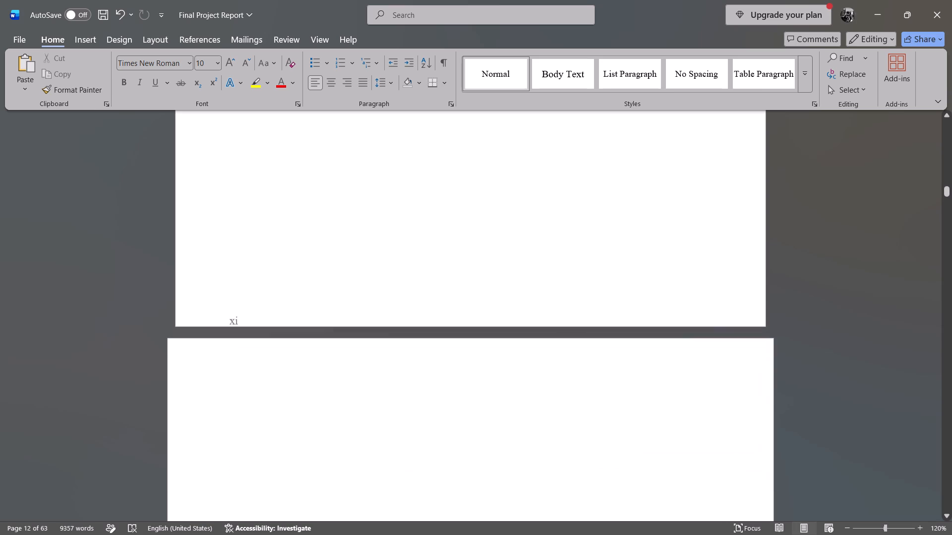
click(243, 321)
click(235, 324)
double_click(238, 319)
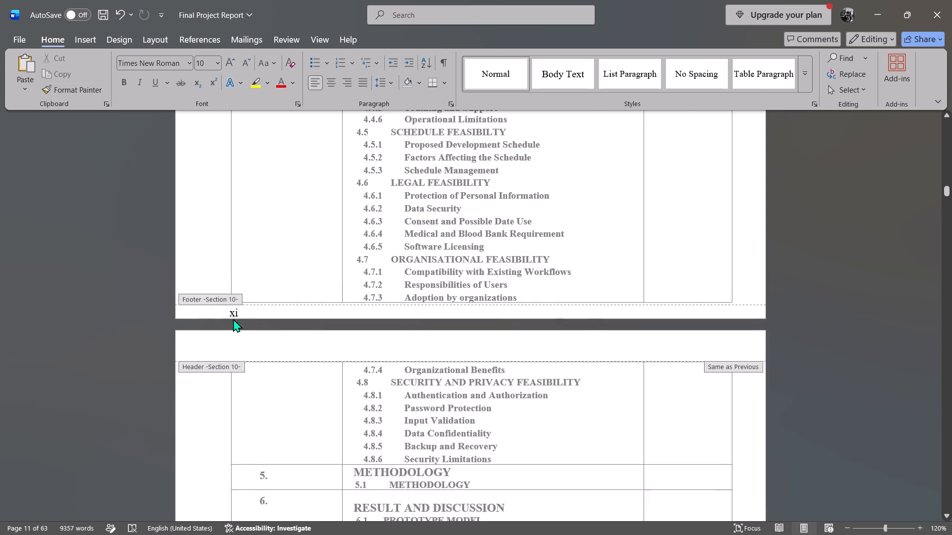
click(233, 319)
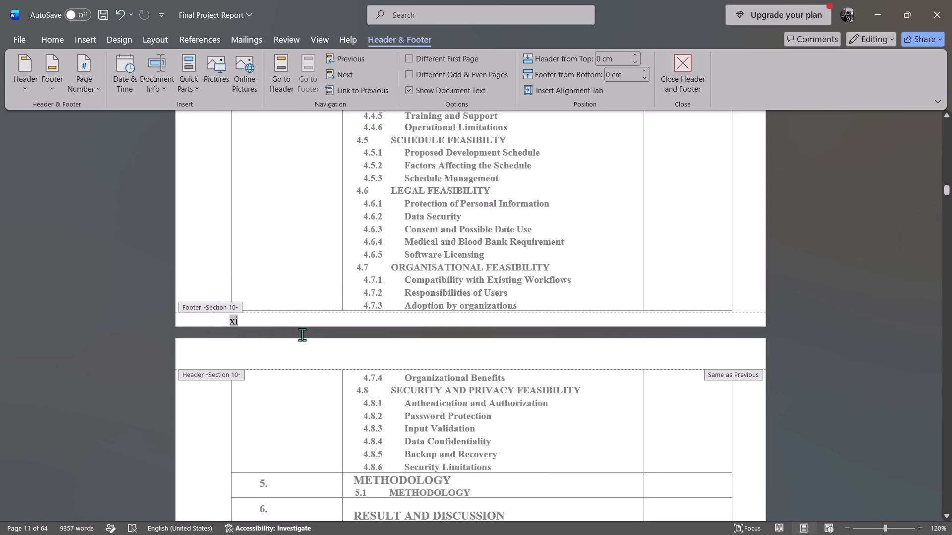
key(BackSpace)
key(BackSpace)
key(BackSpace)
key(BackSpace)
key(BackSpace)
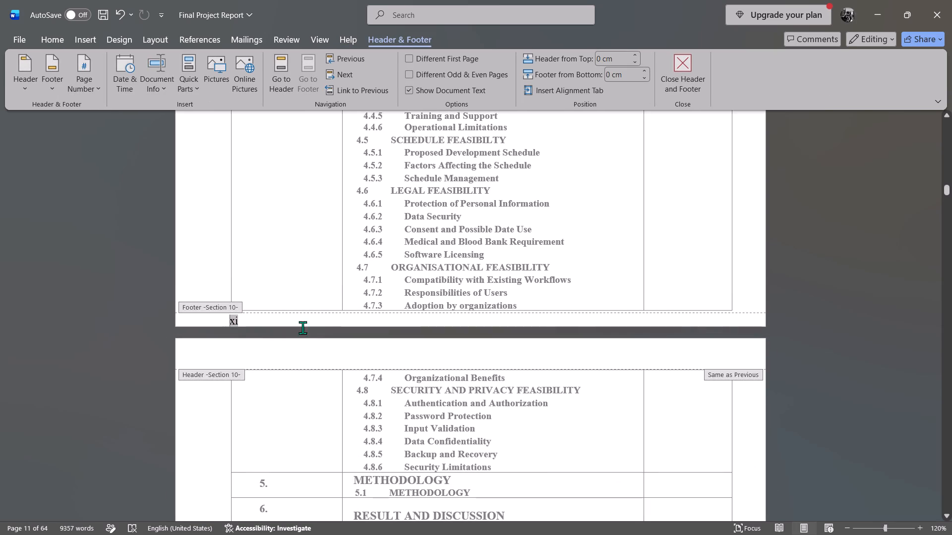
click(302, 320)
key(BackSpace)
key(BackSpace)
key(BackSpace)
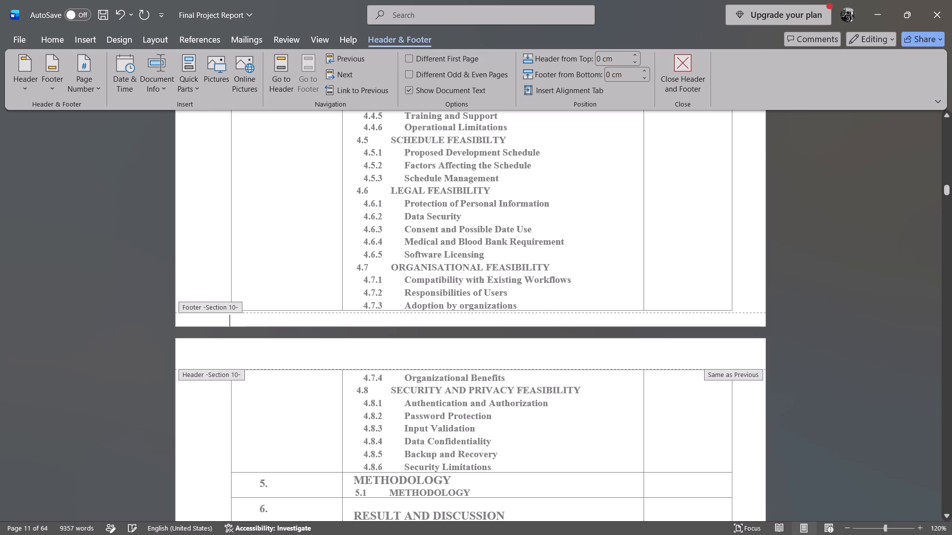
scroll(302, 323, up, 5)
scroll(302, 321, down, 1)
scroll(302, 321, up, 7)
double_click(302, 318)
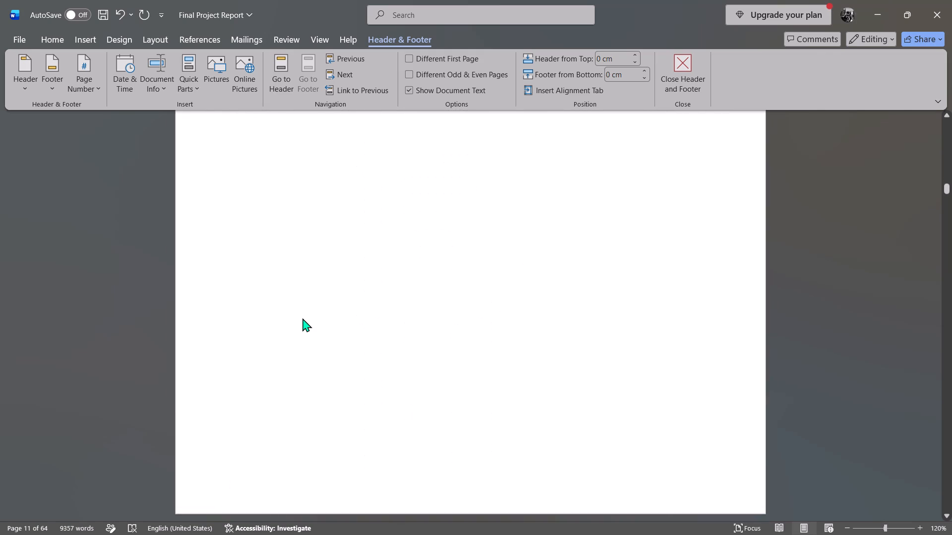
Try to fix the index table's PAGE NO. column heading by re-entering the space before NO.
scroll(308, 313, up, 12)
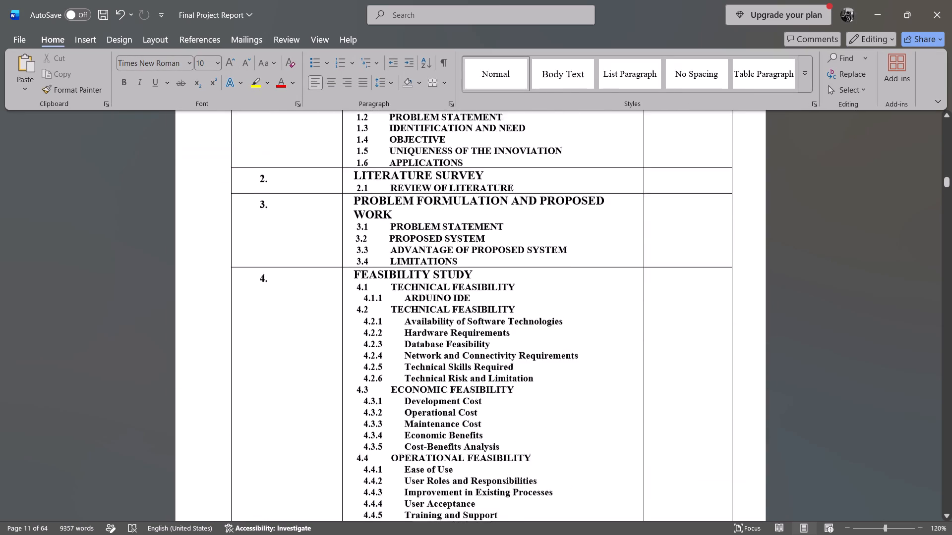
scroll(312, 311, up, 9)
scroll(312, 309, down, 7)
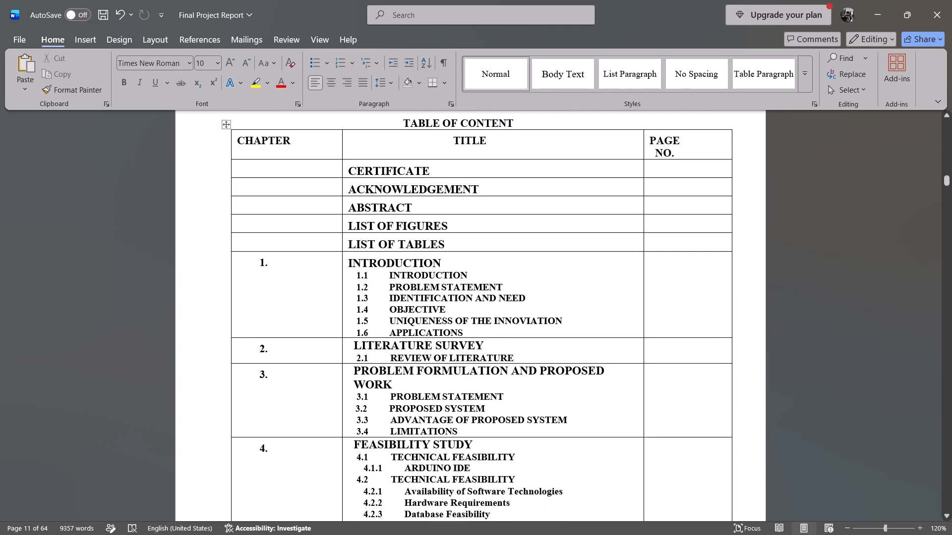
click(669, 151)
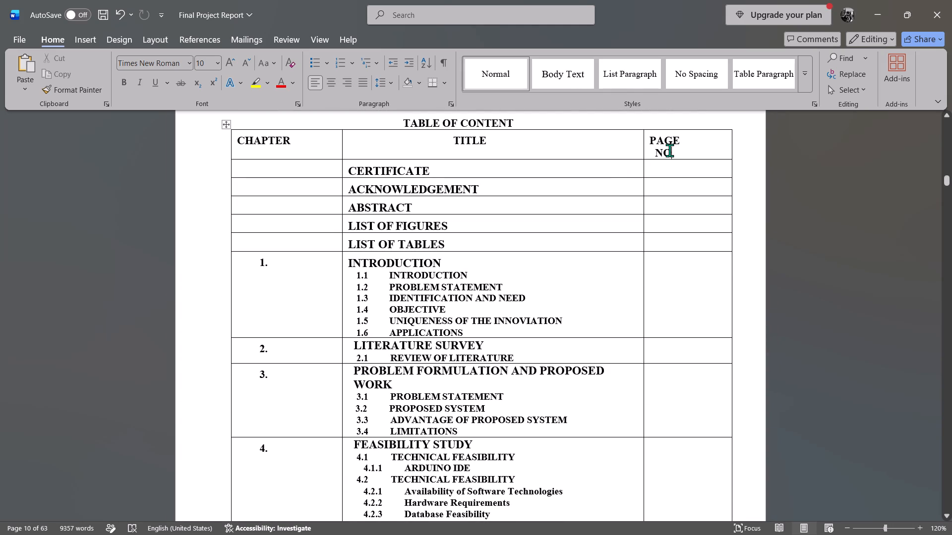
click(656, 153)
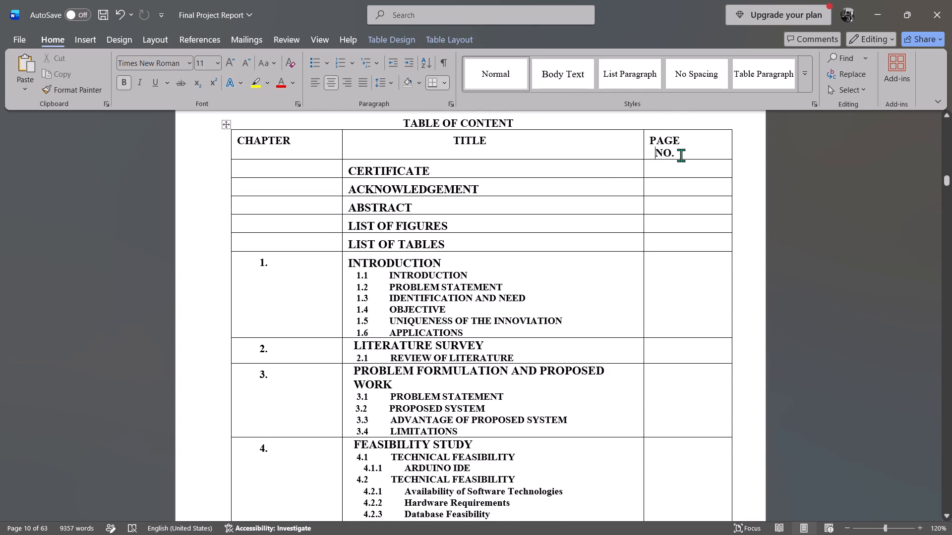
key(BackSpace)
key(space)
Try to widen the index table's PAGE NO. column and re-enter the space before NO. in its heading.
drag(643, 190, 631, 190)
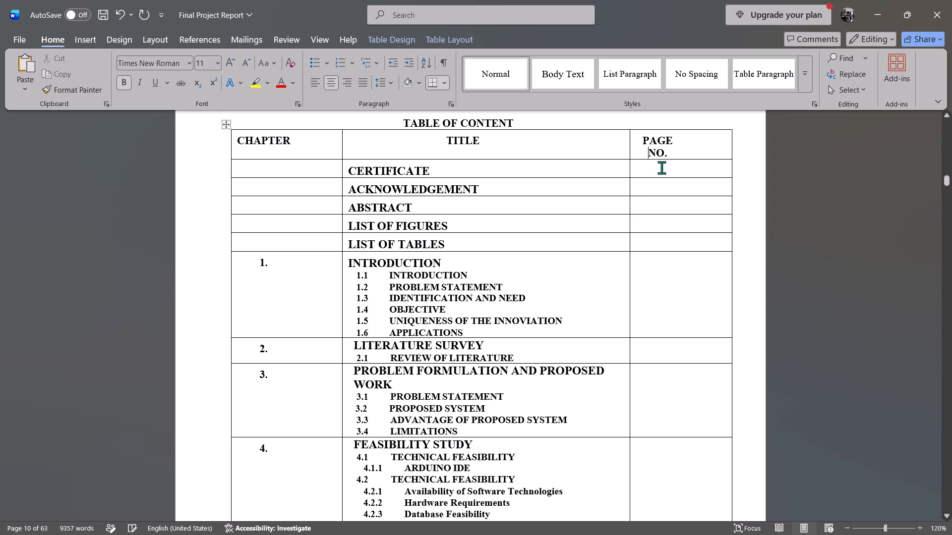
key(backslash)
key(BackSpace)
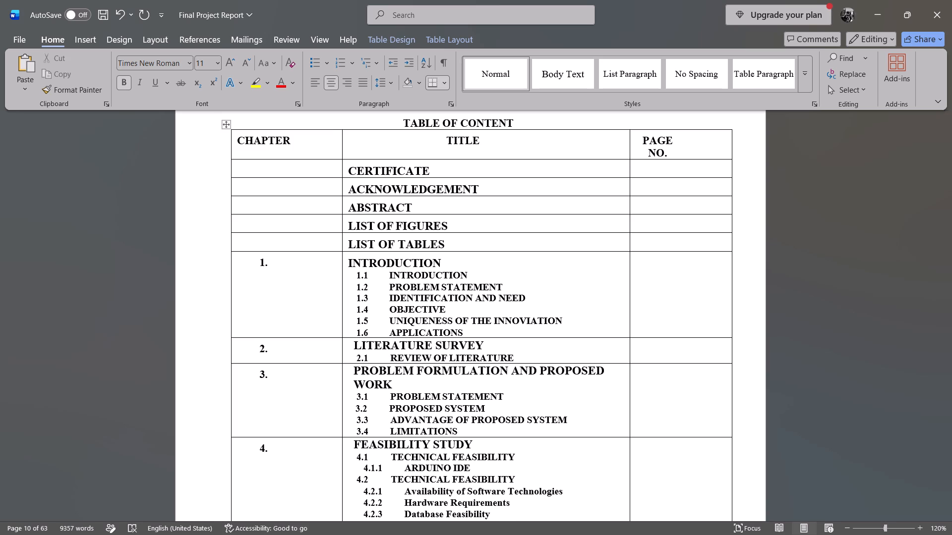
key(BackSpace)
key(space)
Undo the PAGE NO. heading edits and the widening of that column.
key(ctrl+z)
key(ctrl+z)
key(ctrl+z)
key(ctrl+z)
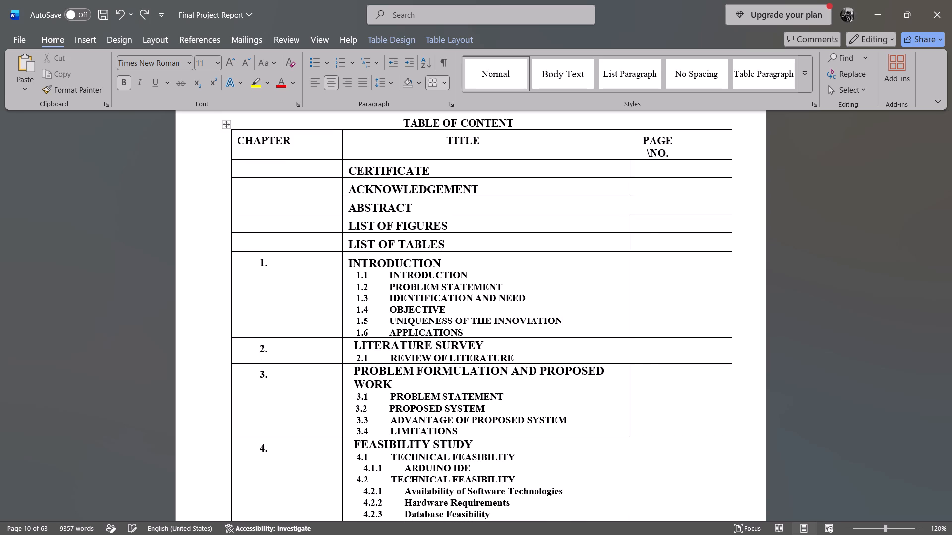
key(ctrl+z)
Examine the rest of the index table and the blank pages between it and Chapter 1.
scroll(585, 191, down, 2)
scroll(585, 194, up, 1)
scroll(585, 194, down, 4)
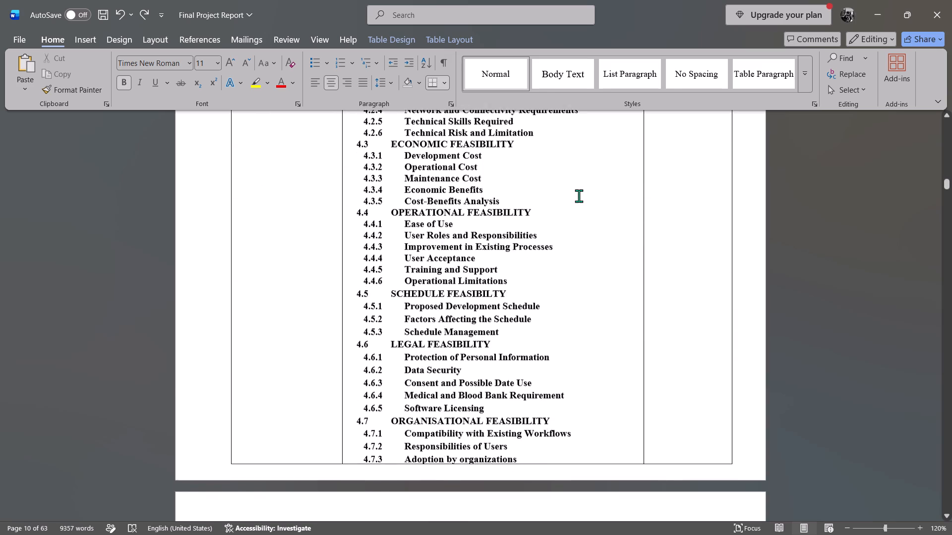
scroll(579, 196, down, 10)
scroll(581, 190, up, 4)
scroll(583, 188, down, 6)
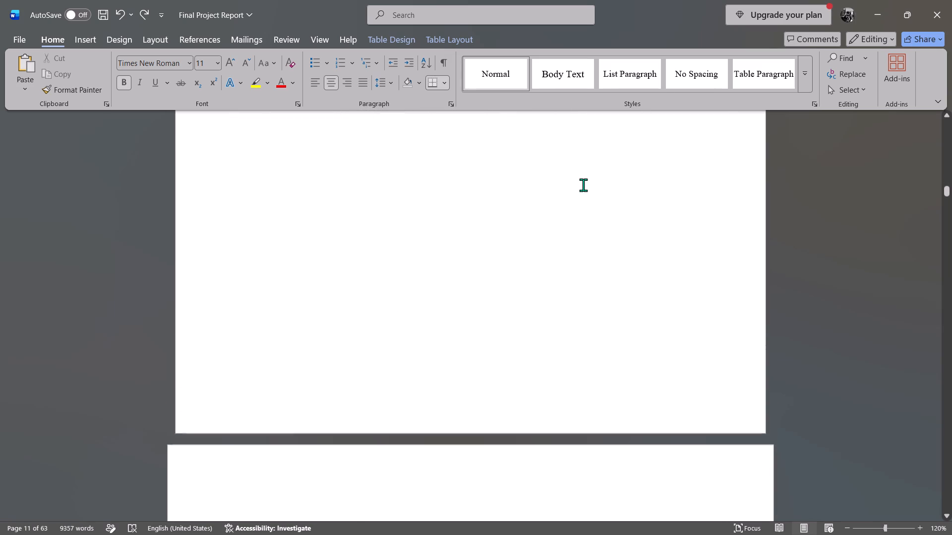
scroll(584, 184, up, 1)
scroll(585, 185, down, 6)
scroll(587, 186, up, 1)
scroll(588, 186, down, 3)
scroll(591, 186, up, 8)
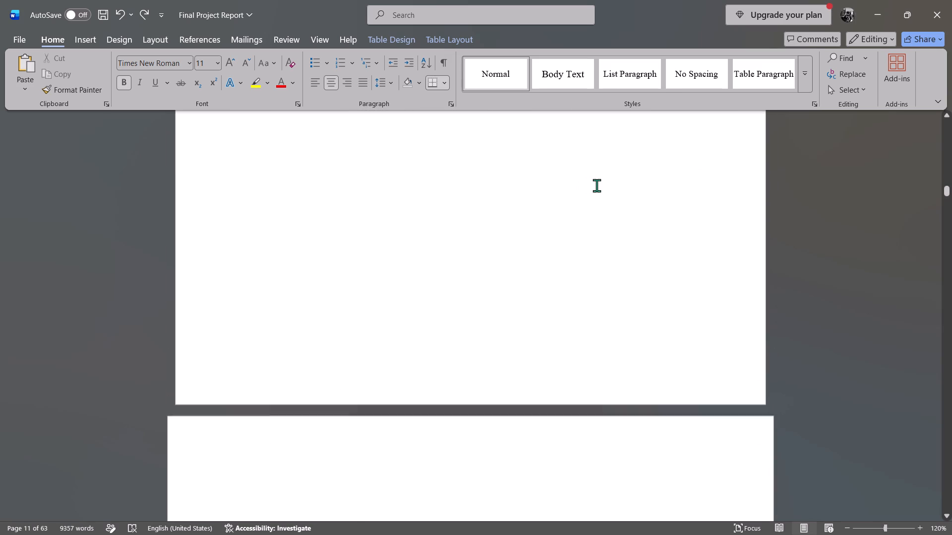
scroll(596, 184, down, 11)
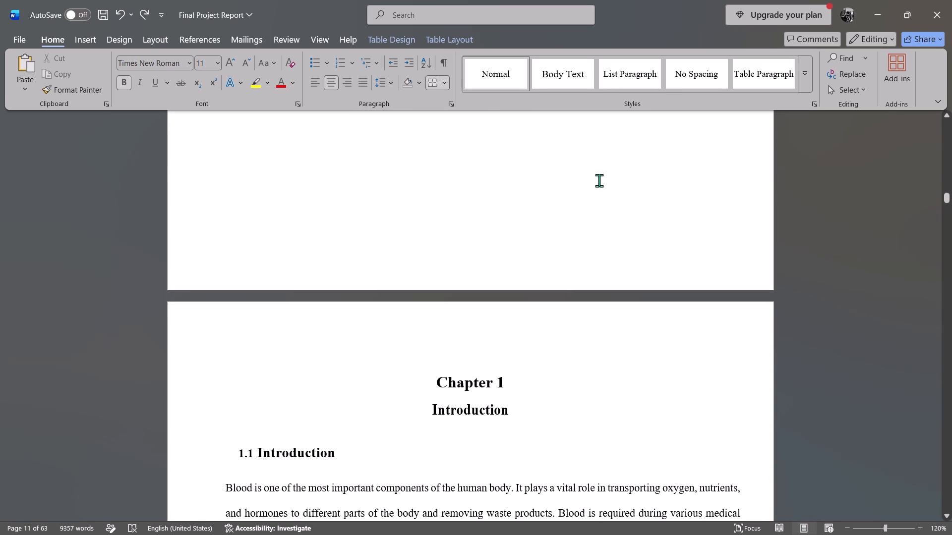
Place the cursor on the blank page just before Chapter 1 and bring up its editing options.
click(599, 180)
scroll(530, 200, up, 2)
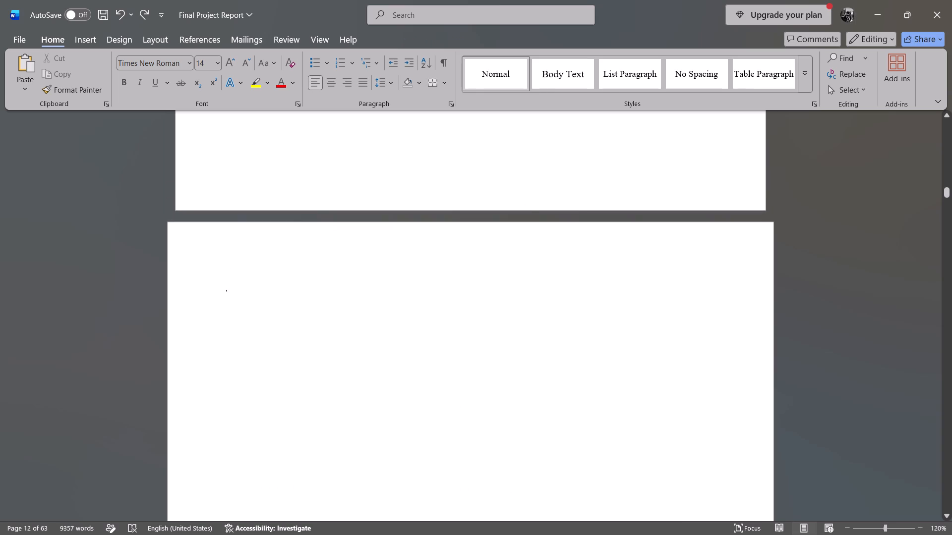
right_click(418, 322)
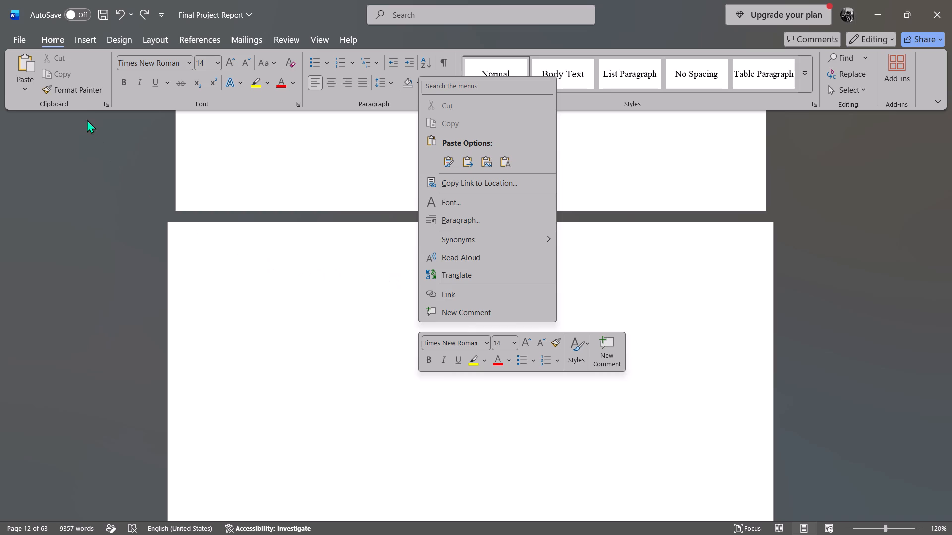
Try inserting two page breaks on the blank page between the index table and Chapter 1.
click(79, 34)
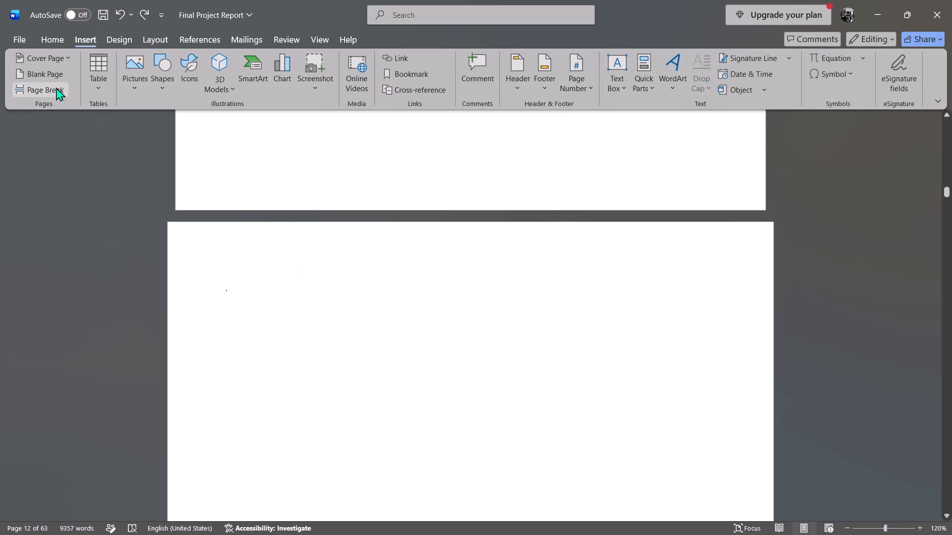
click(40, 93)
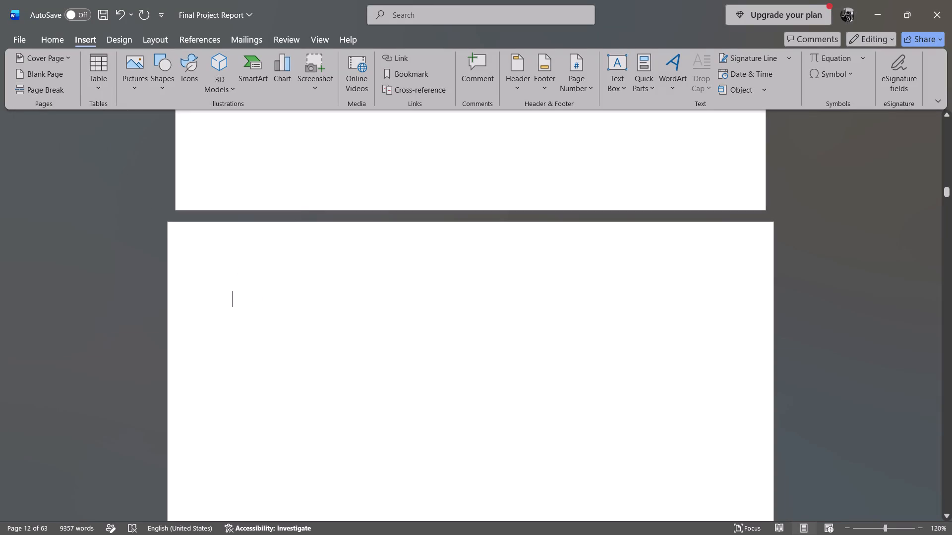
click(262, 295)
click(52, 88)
Check the pages from the end of the index table to the Chapter 1 heading after the page breaks.
scroll(350, 278, up, 15)
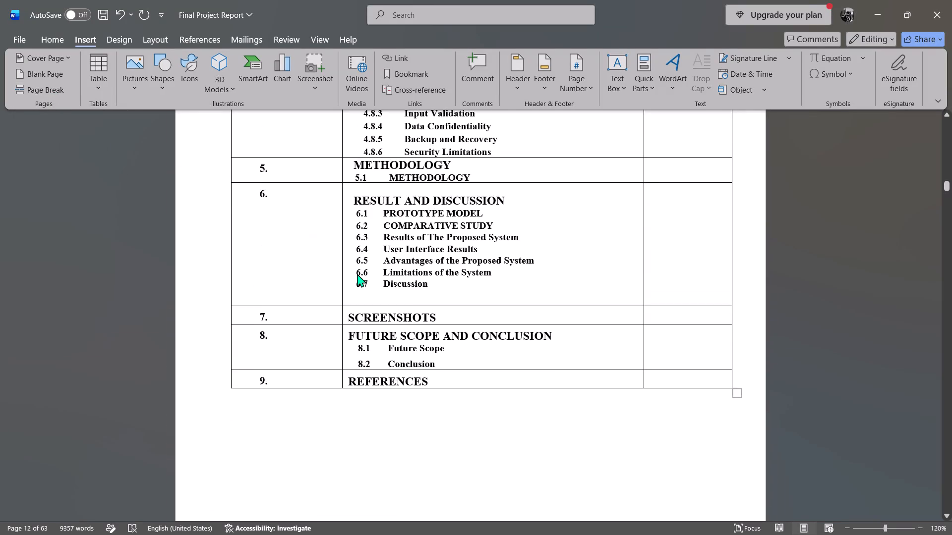
scroll(357, 273, down, 15)
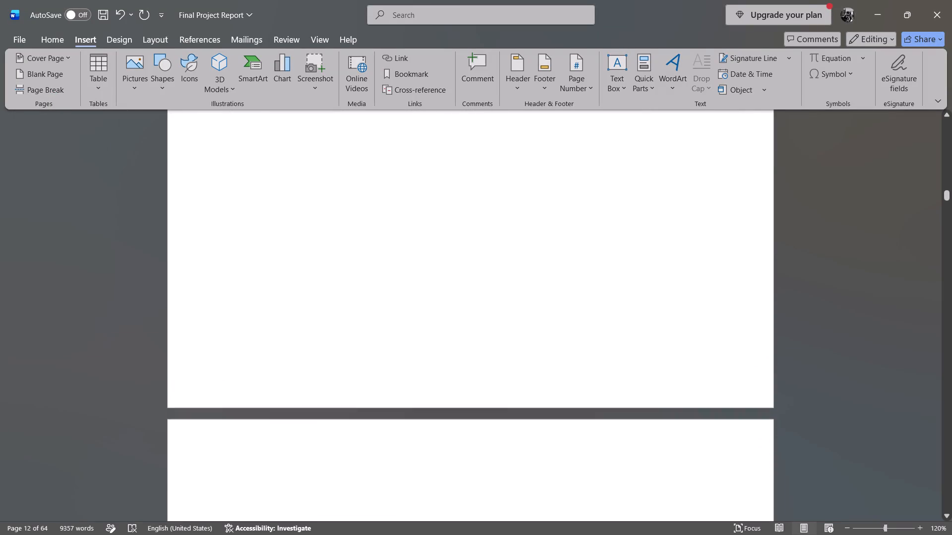
scroll(357, 269, down, 13)
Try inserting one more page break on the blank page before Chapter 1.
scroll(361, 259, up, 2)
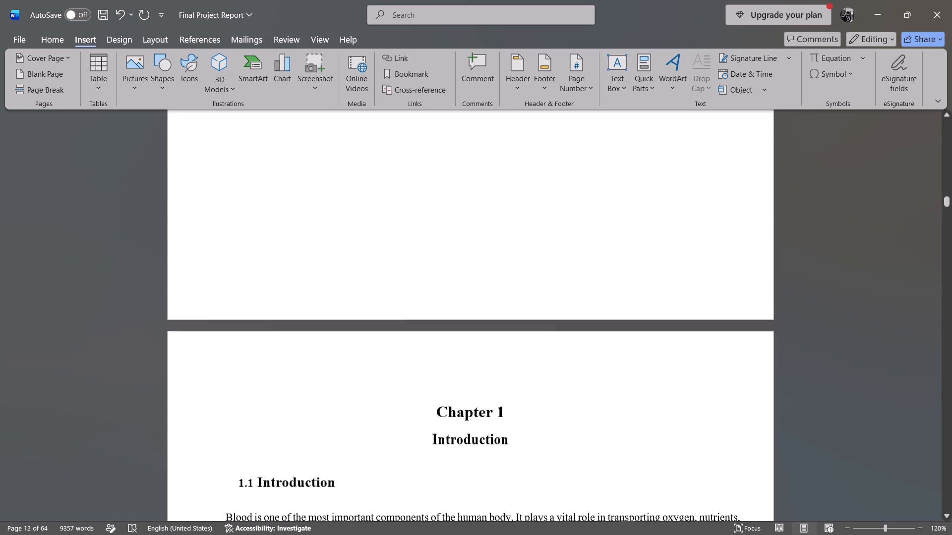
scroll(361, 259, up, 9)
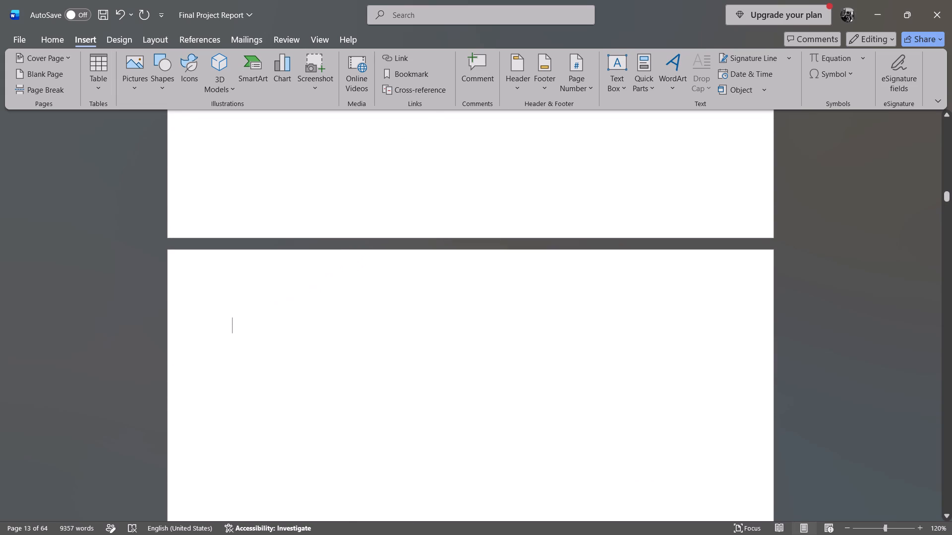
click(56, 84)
Examine the blank pages between the index table and Chapter 1 for the effect of the added page break.
scroll(213, 217, down, 5)
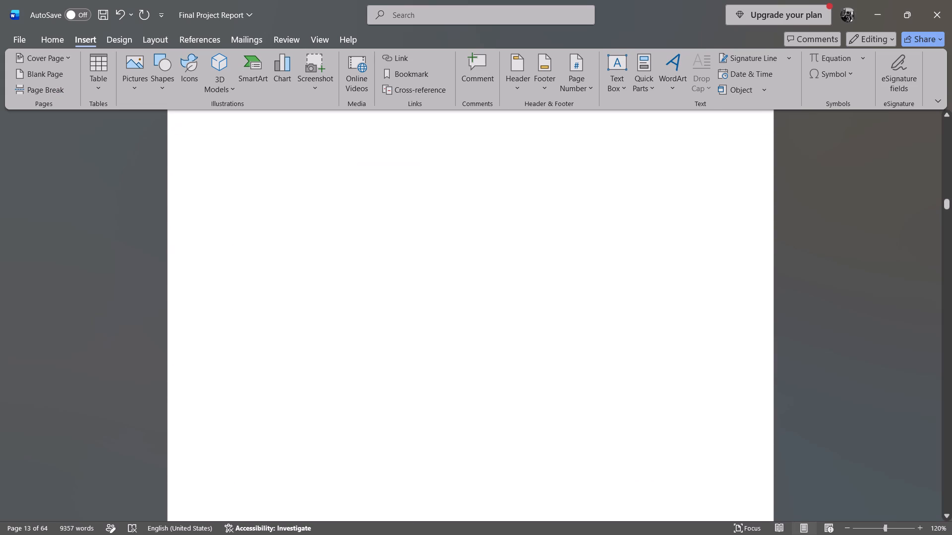
scroll(224, 211, down, 7)
scroll(233, 205, up, 2)
scroll(233, 205, down, 1)
scroll(233, 205, up, 11)
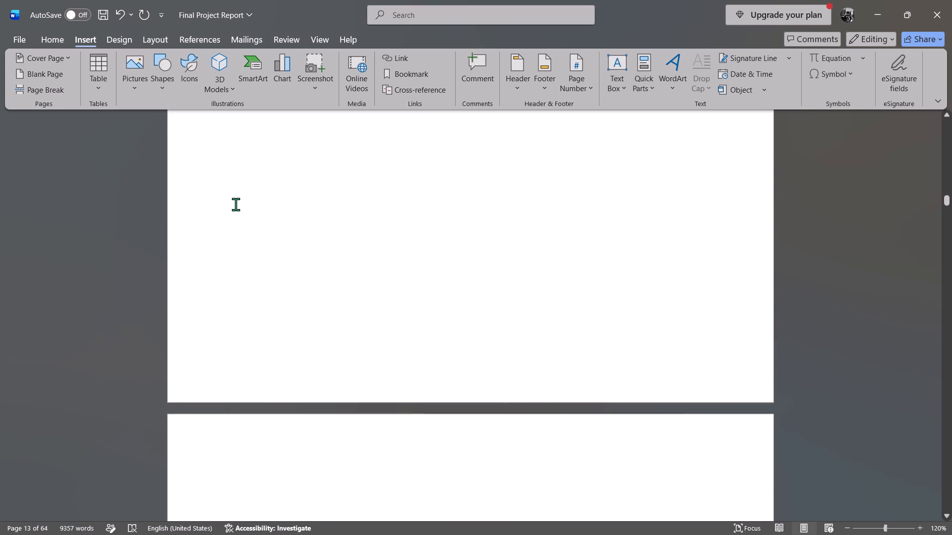
scroll(236, 204, up, 2)
scroll(236, 204, down, 1)
scroll(236, 204, up, 18)
scroll(236, 204, up, 6)
scroll(236, 204, down, 5)
scroll(236, 204, up, 1)
scroll(236, 204, down, 5)
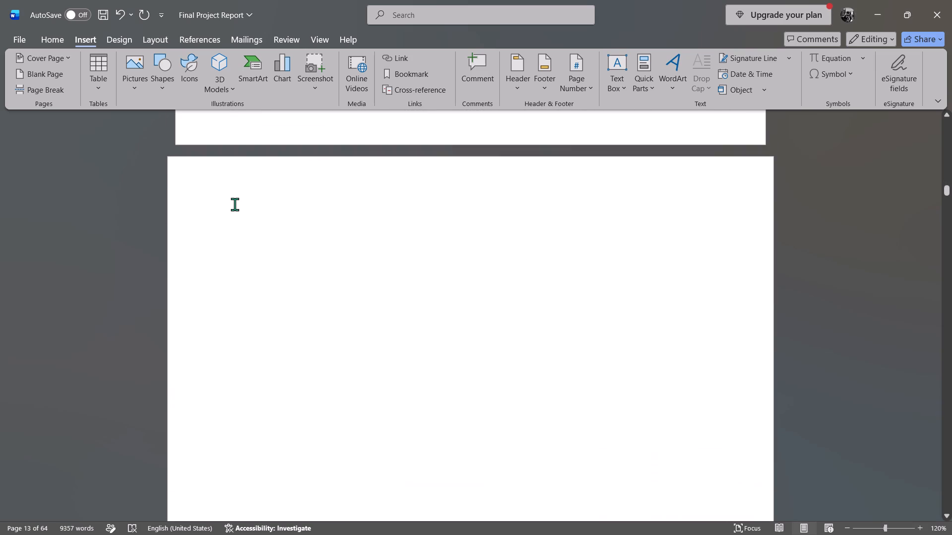
scroll(235, 204, down, 1)
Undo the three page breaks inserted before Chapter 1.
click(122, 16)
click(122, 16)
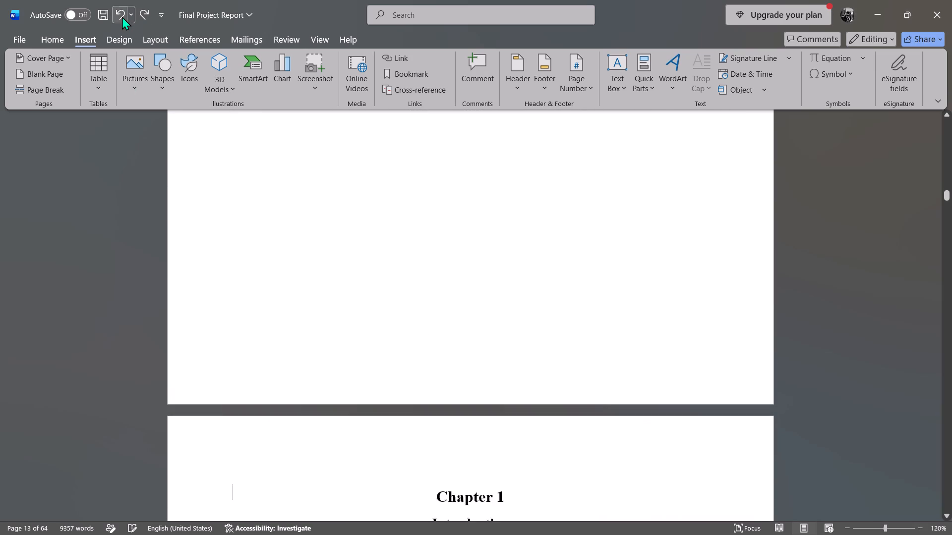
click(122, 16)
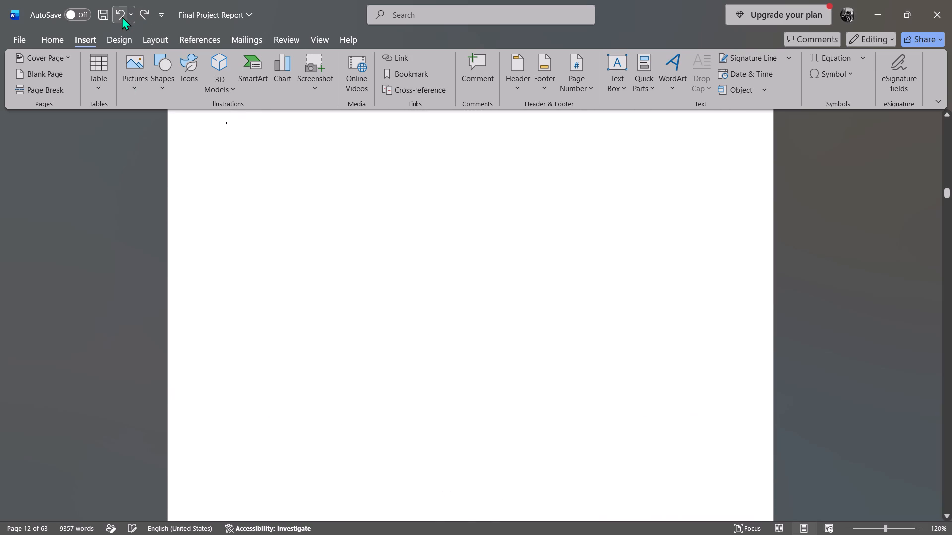
Review the pages from the end of the index table through Chapter 1 to section 1.2 Problem Statement.
scroll(385, 271, up, 11)
scroll(385, 268, down, 7)
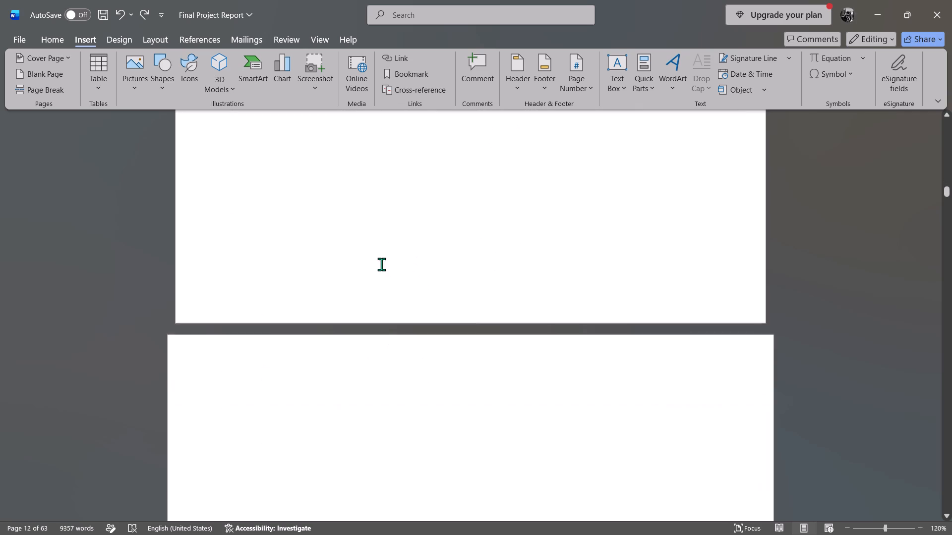
scroll(381, 264, down, 3)
scroll(381, 264, up, 1)
scroll(381, 264, down, 12)
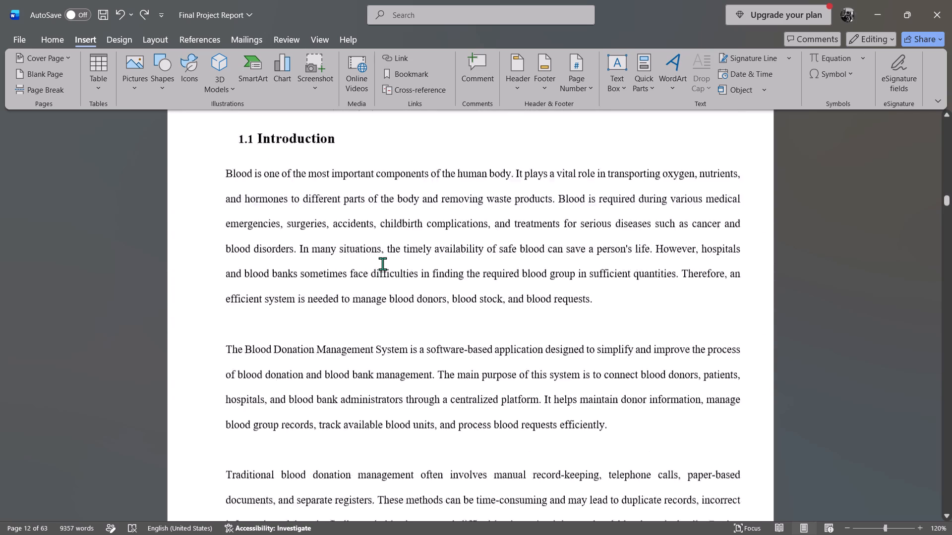
scroll(382, 264, down, 16)
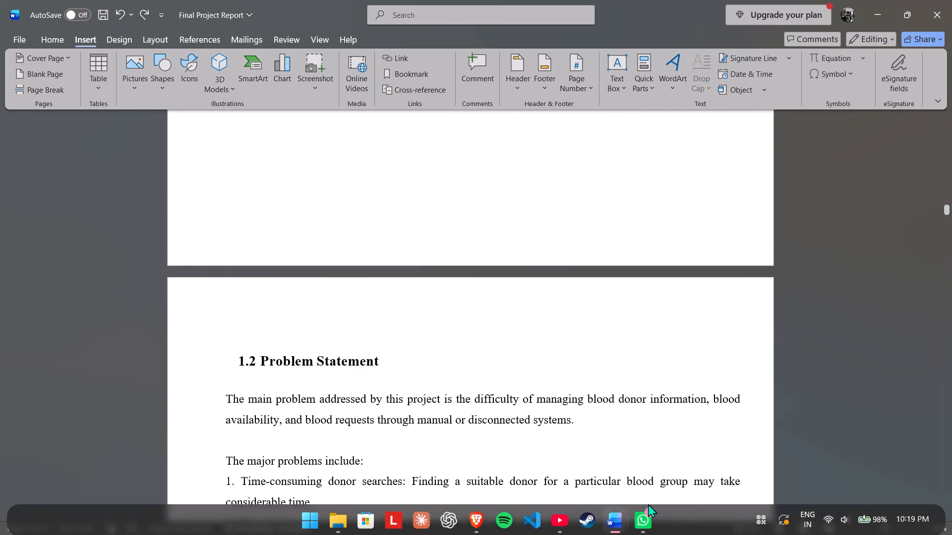
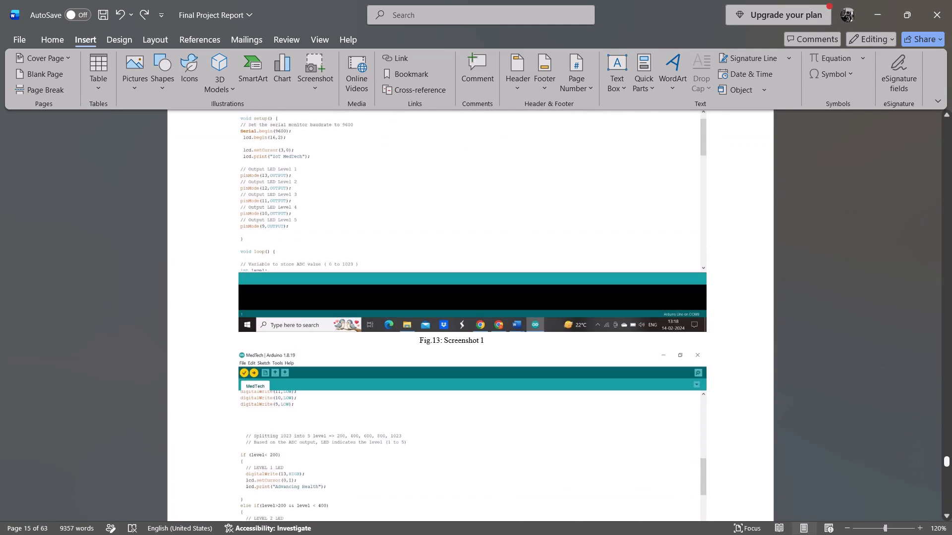
Delete the two old Arduino code screenshots under the SCREEN SHOTS heading of Chapter 7.
scroll(362, 257, up, 5)
scroll(362, 257, down, 4)
click(376, 271)
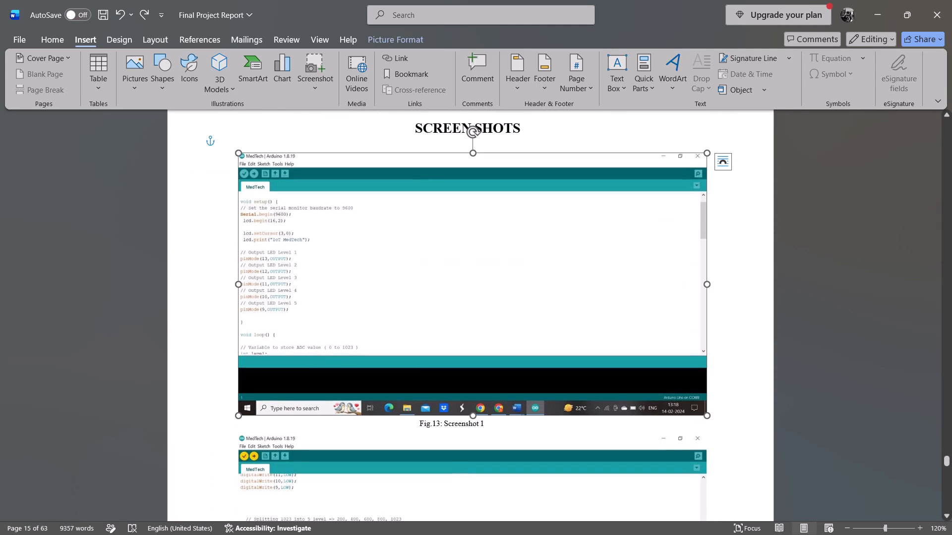
key(Delete)
click(414, 248)
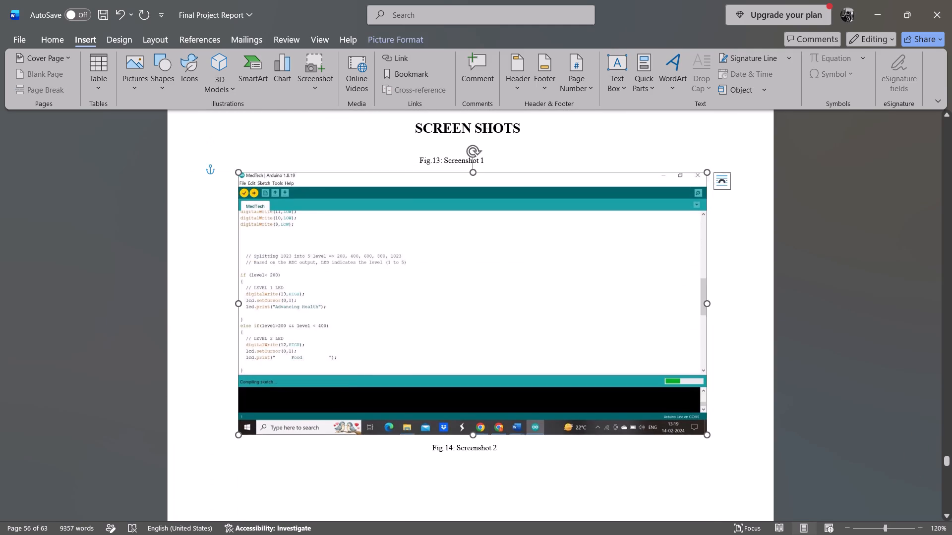
key(Delete)
Delete the leftover Fig.13: Screenshot 1 and Fig.14: Screenshot 2 captions under the SCREEN SHOTS heading.
scroll(426, 252, down, 2)
scroll(426, 248, up, 3)
drag(513, 273, 460, 253)
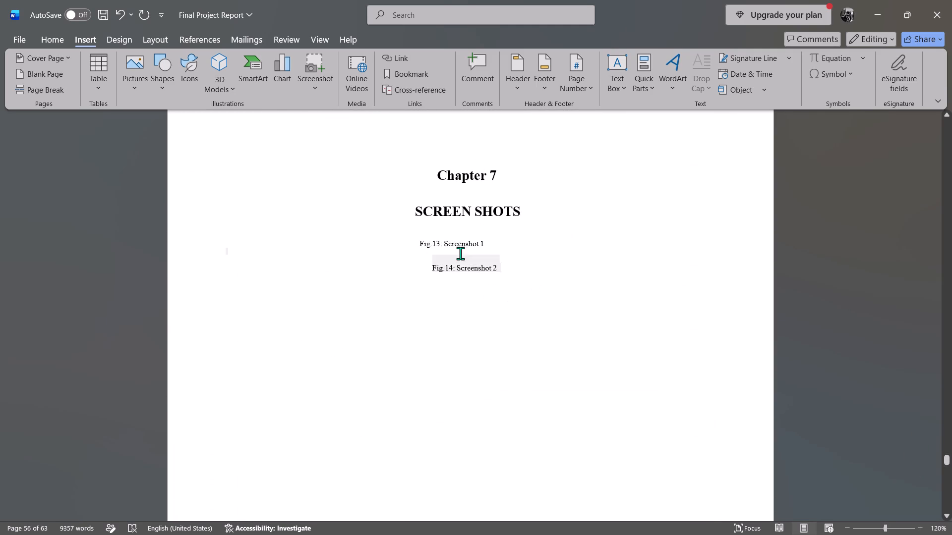
drag(460, 253, 405, 240)
key(Delete)
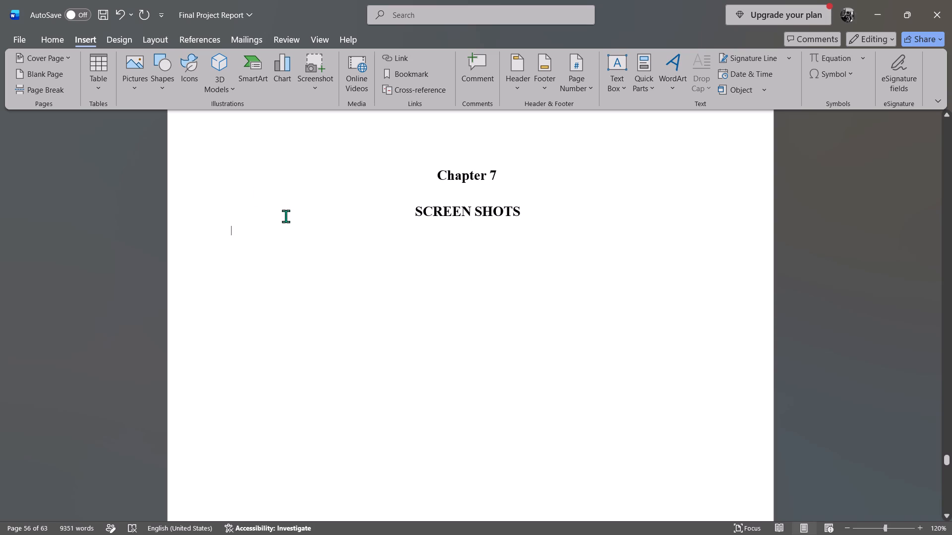
Insert the picture WhatsApp Image 2026-10-29 at 9.54.10 PM from the Downloads folder below the SCREEN SHOTS heading.
click(139, 87)
click(170, 131)
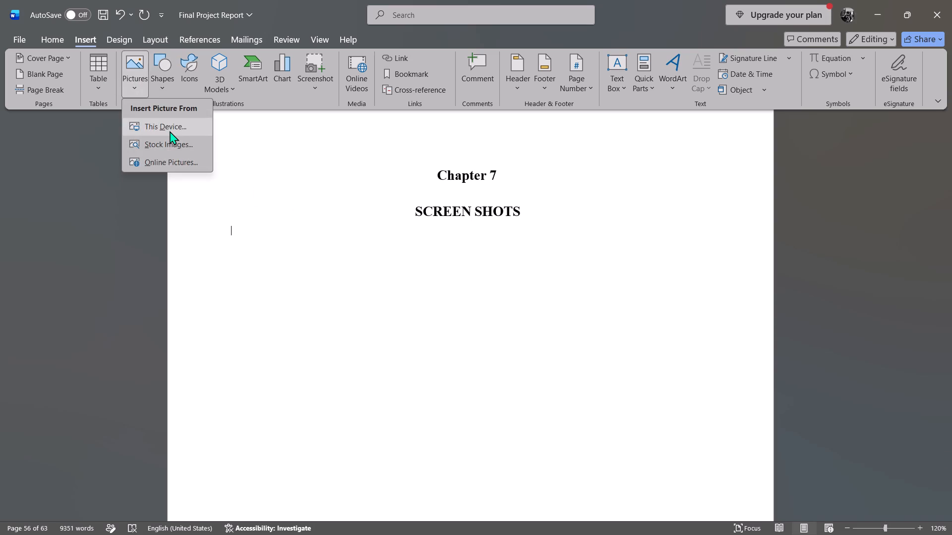
click(99, 149)
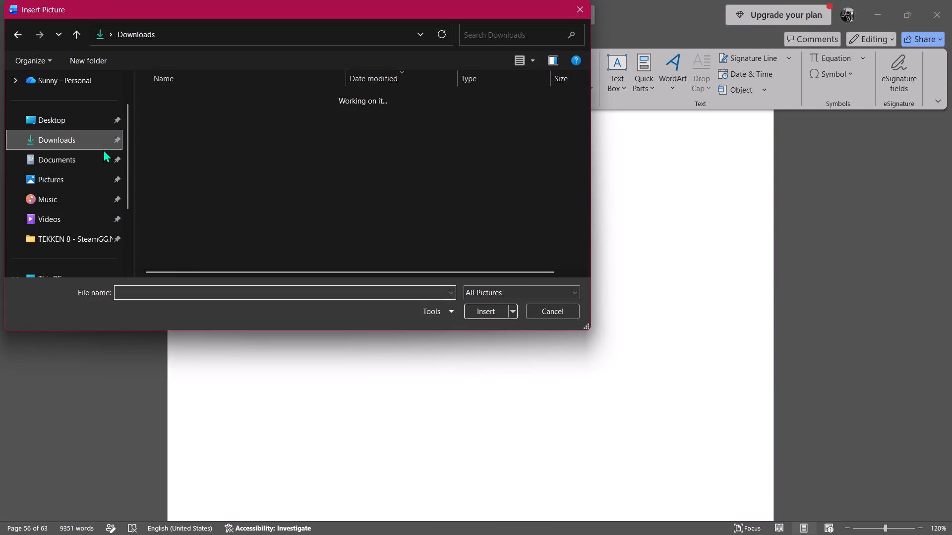
scroll(256, 157, down, 1)
scroll(257, 136, up, 1)
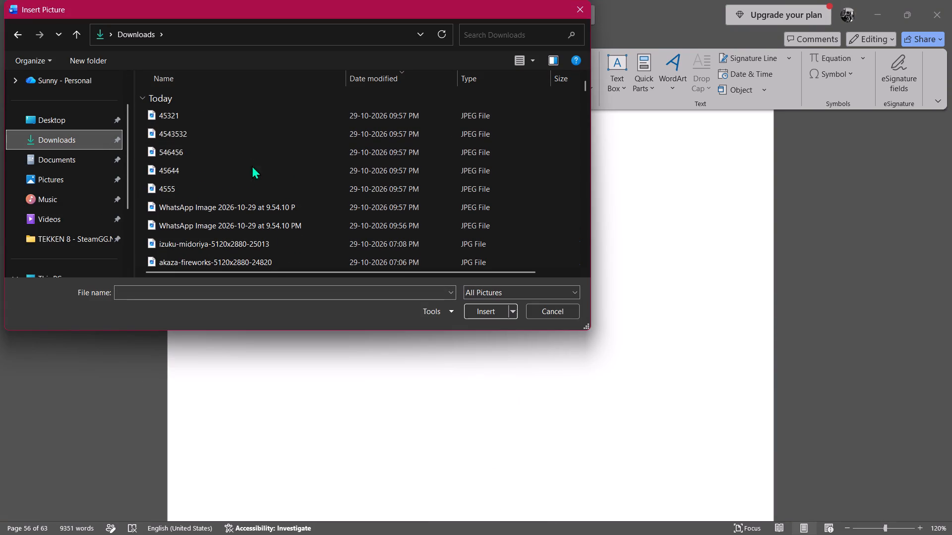
click(249, 229)
click(249, 229)
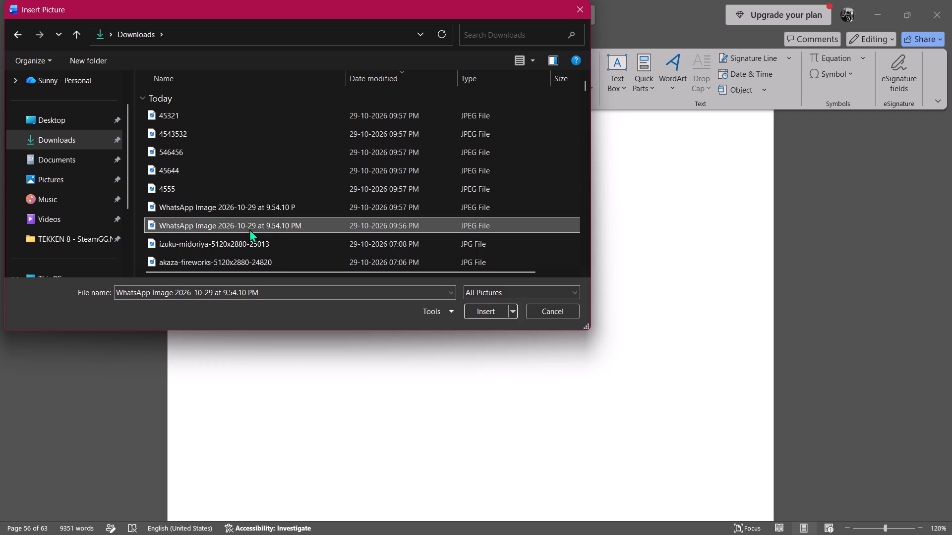
double_click(337, 226)
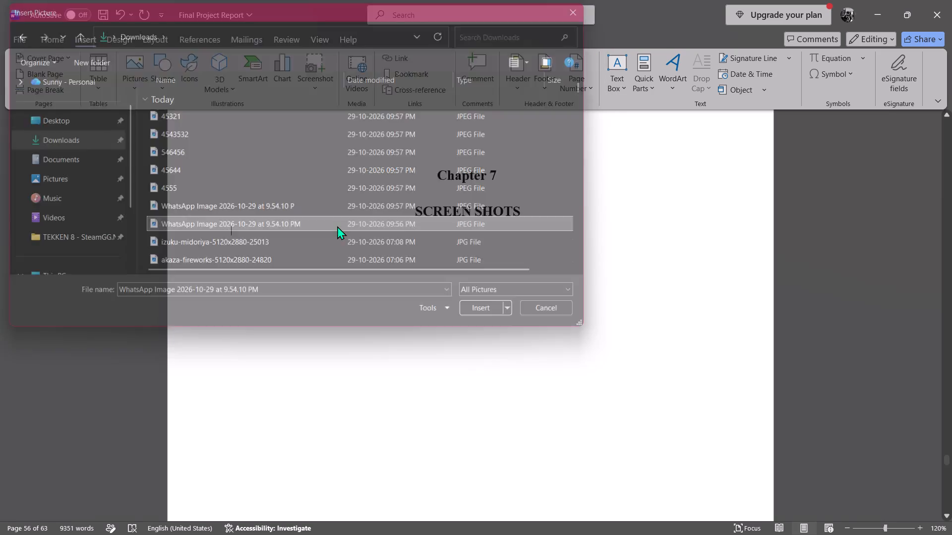
Add a caption line below the Blood Vault picture, beginning with "Fig 1.".
scroll(474, 272, down, 2)
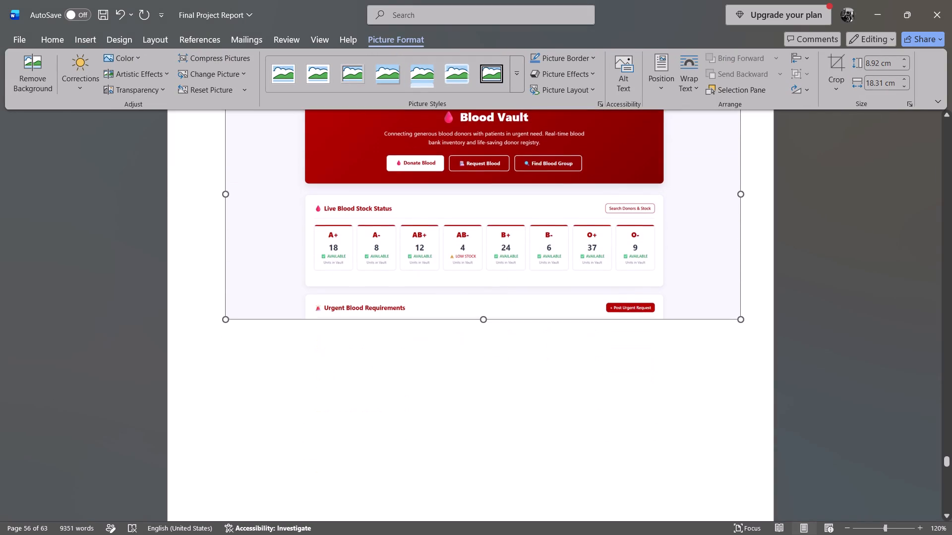
click(476, 347)
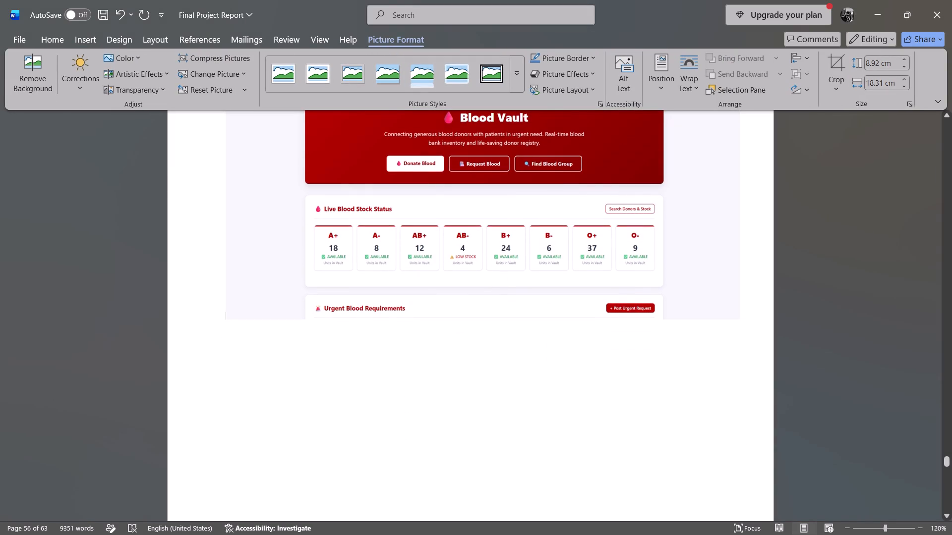
key(Right)
key(Return)
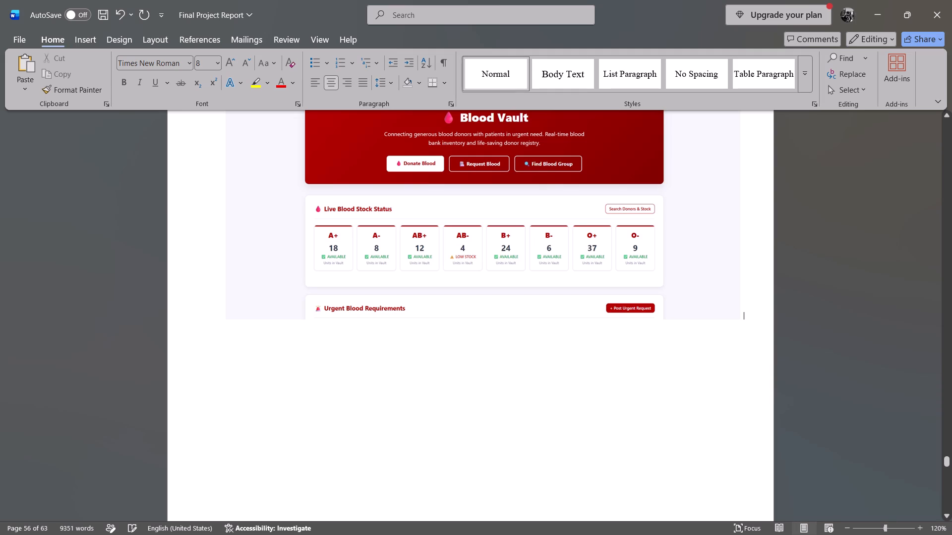
key(Return)
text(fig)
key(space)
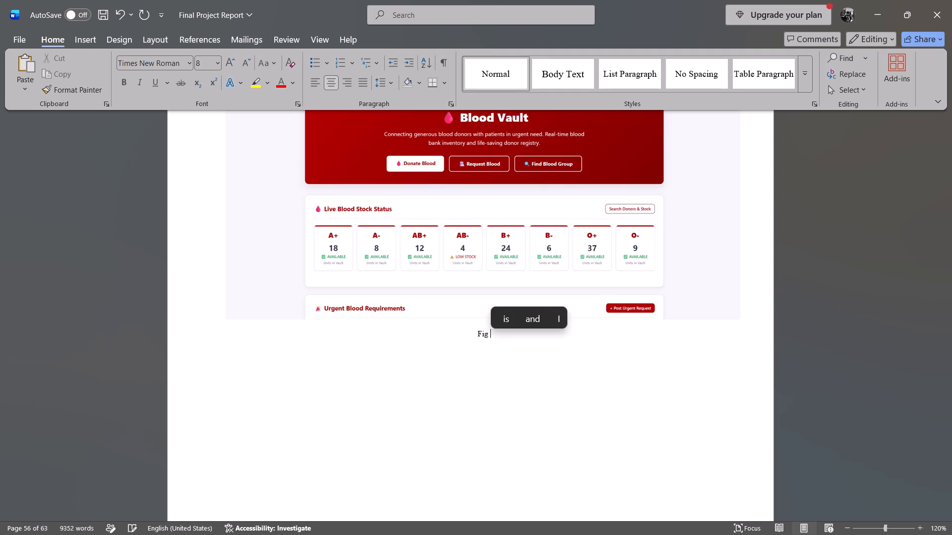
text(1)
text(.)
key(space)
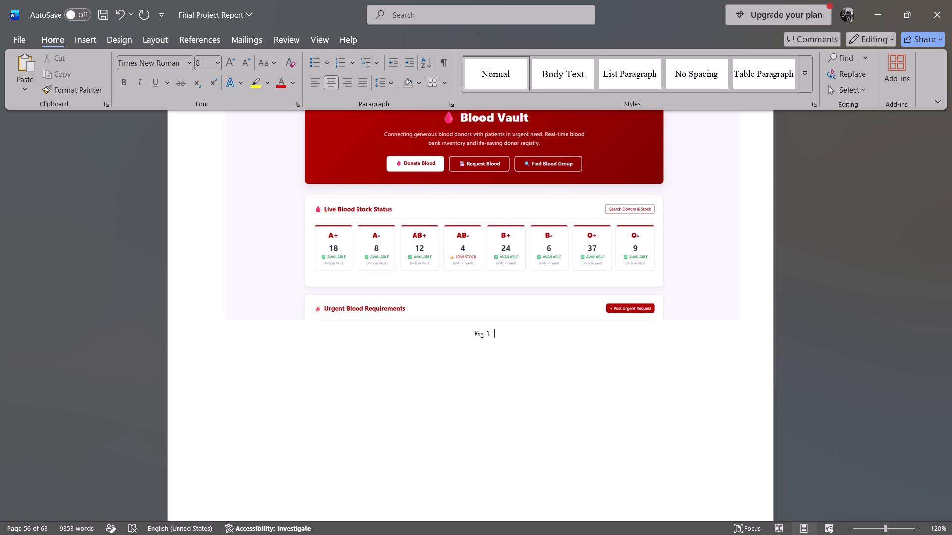
Complete the Fig 1 caption in the SCREEN SHOTS chapter with the text "Home page of the website".
scroll(543, 351, up, 1)
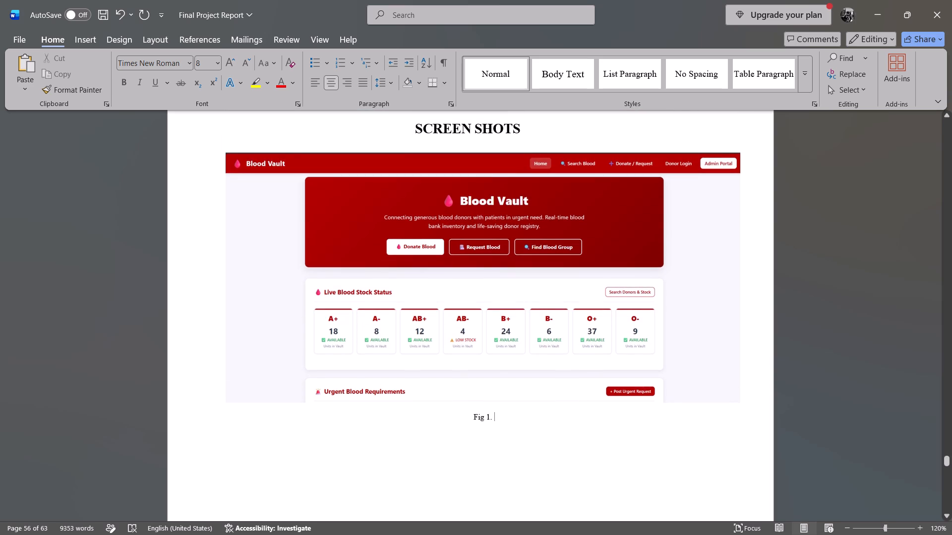
text(Home)
key(space)
text(page of the website)
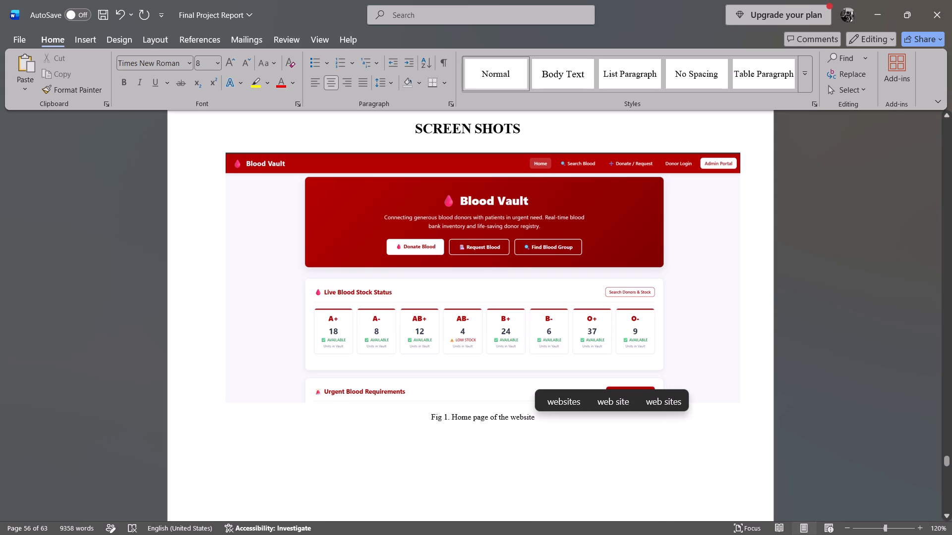
Insert the picture "WhatsApp Image 2026-10-29 at 9.54.10 P" from Downloads below the Fig 1 caption and shrink it slightly.
scroll(500, 377, up, 2)
scroll(500, 377, down, 2)
key(Return)
key(Return)
key(Return)
key(Return)
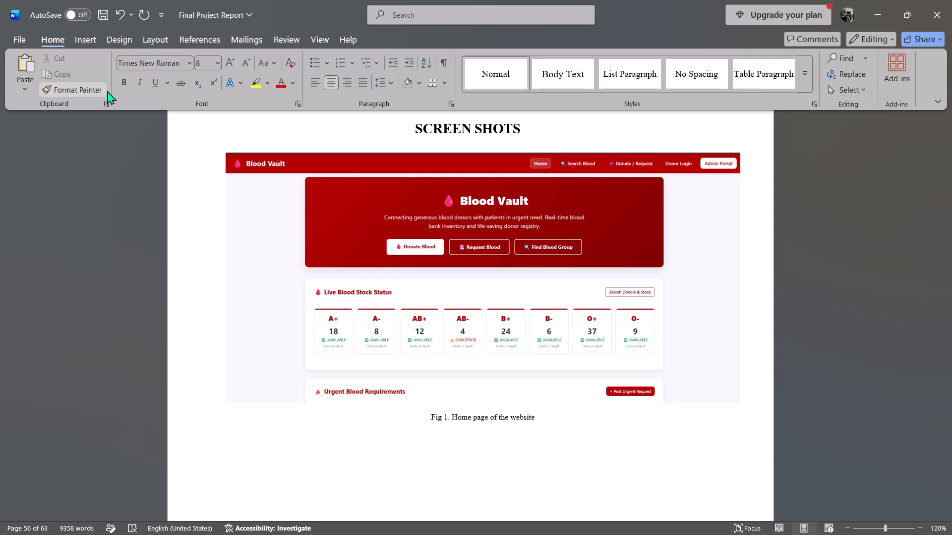
click(90, 37)
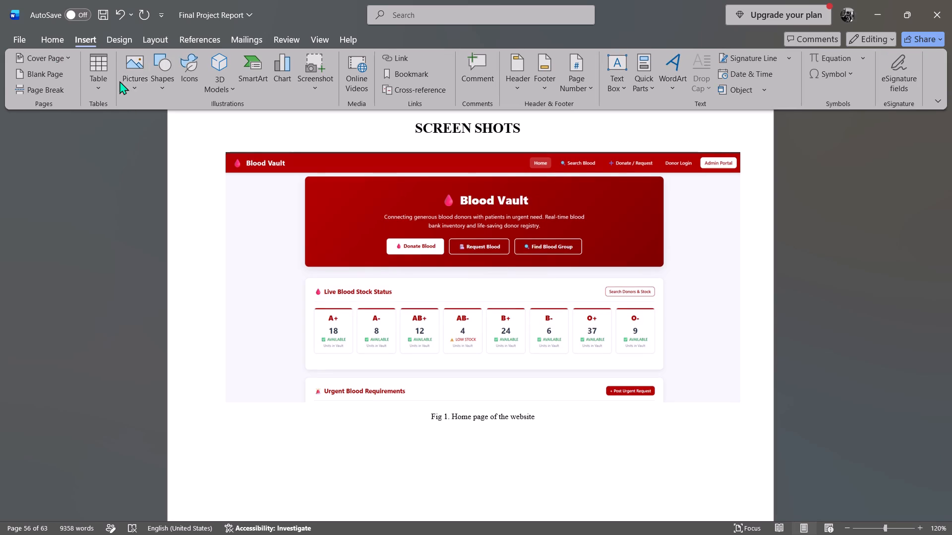
click(142, 85)
click(150, 131)
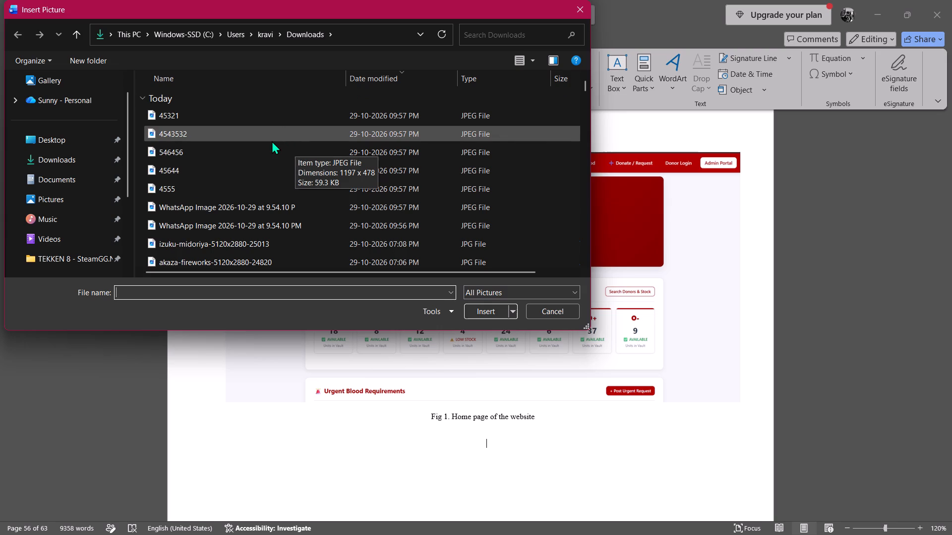
double_click(322, 206)
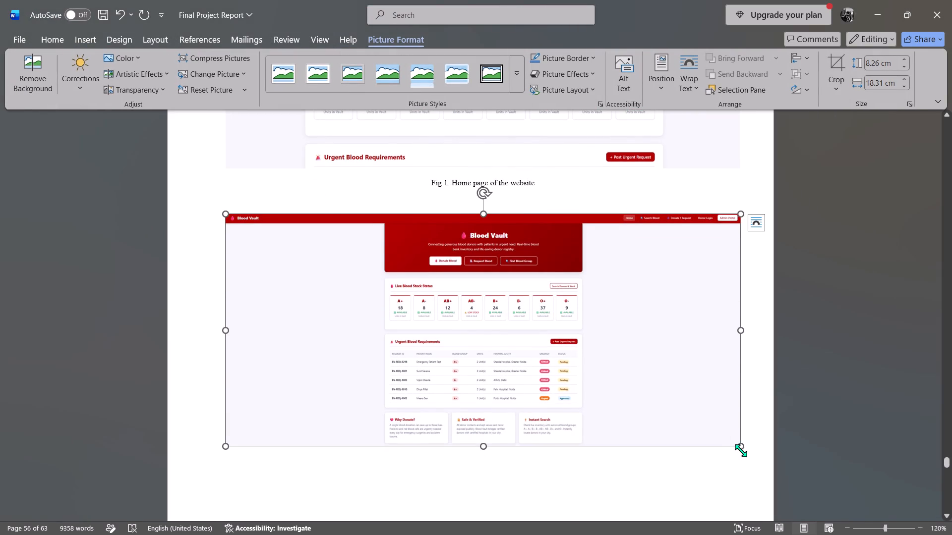
drag(741, 450, 702, 434)
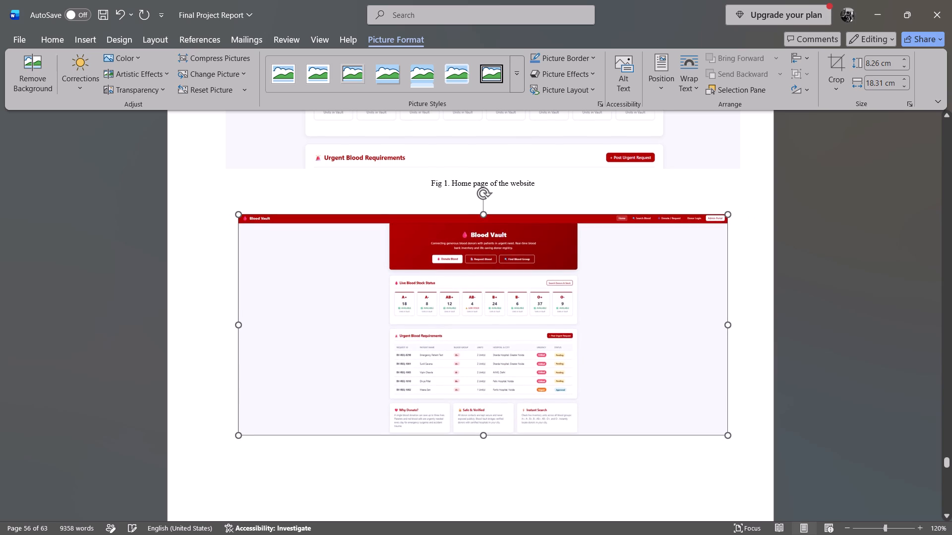
Start a caption reading "Fig 2." on its own line beneath the newly inserted picture.
click(517, 454)
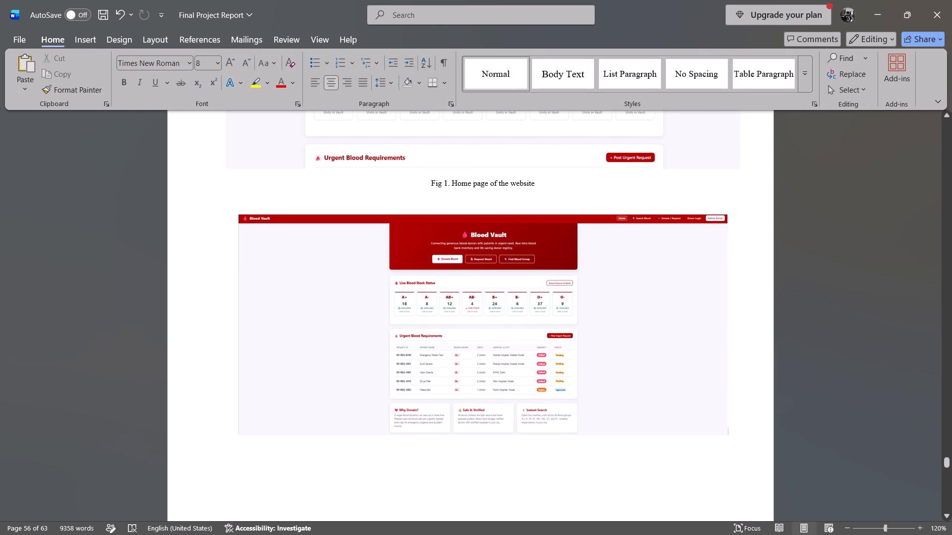
key(Return)
key(Return)
key(Return)
text(fig)
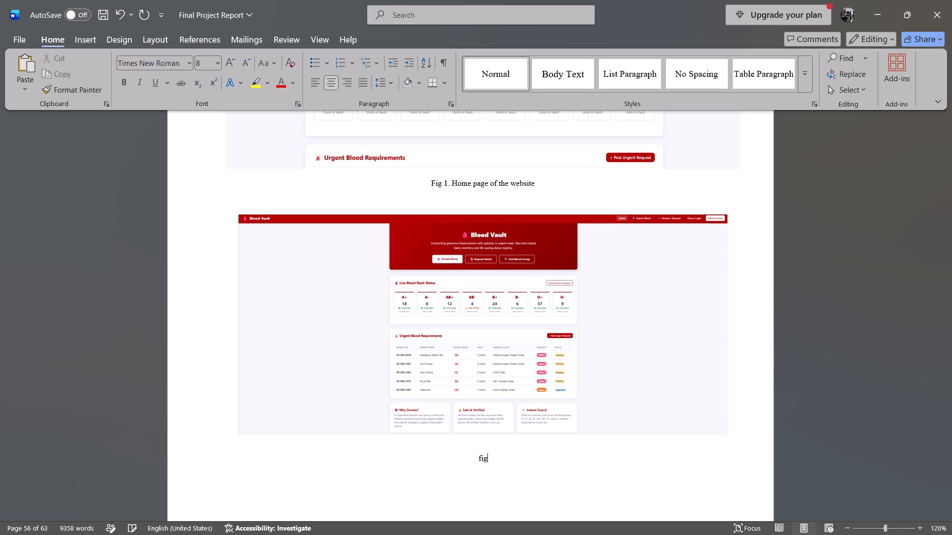
key(space)
text(2.)
key(space)
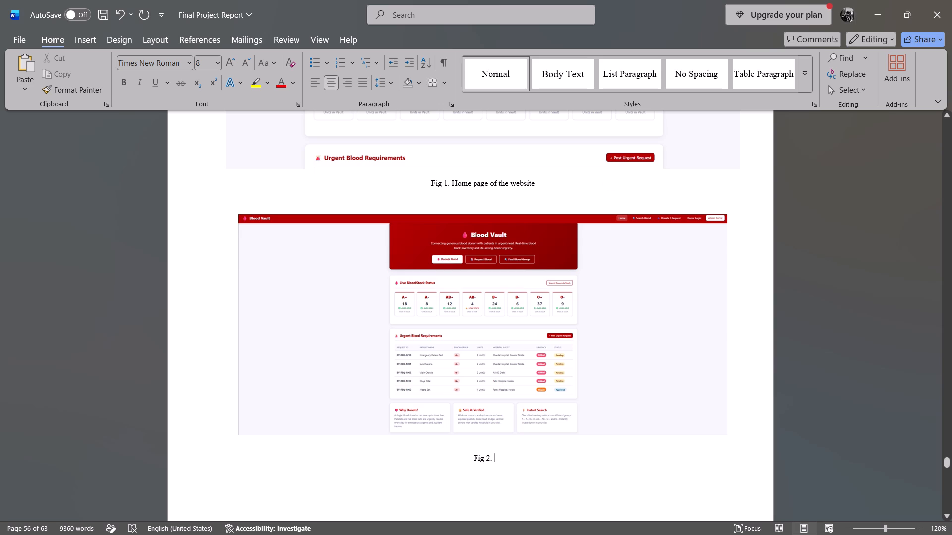
Examine the Fig 1 and Fig 2 screenshots to compare what they show for the Fig 2 caption wording.
scroll(546, 310, up, 2)
scroll(507, 300, up, 1)
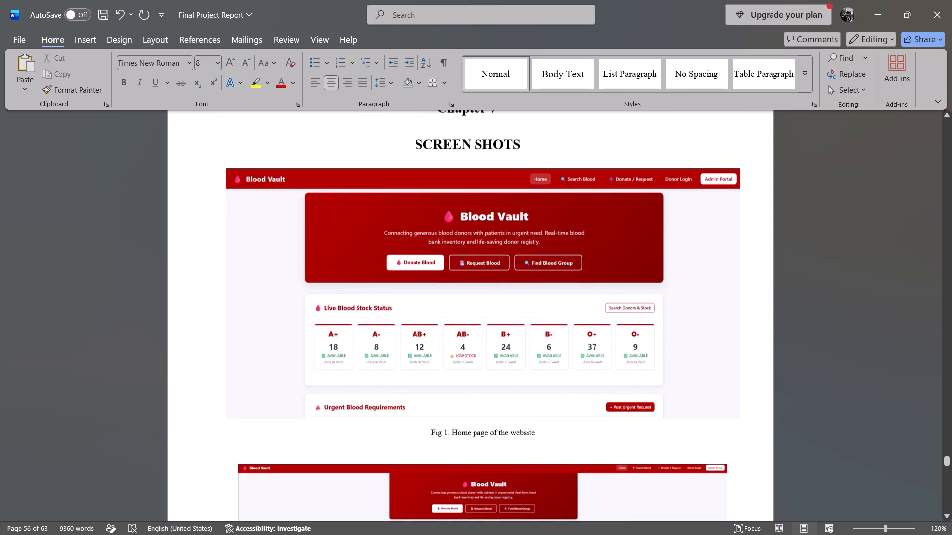
scroll(536, 269, down, 4)
right_drag(572, 240, 516, 209)
click(361, 267)
scroll(361, 269, down, 1)
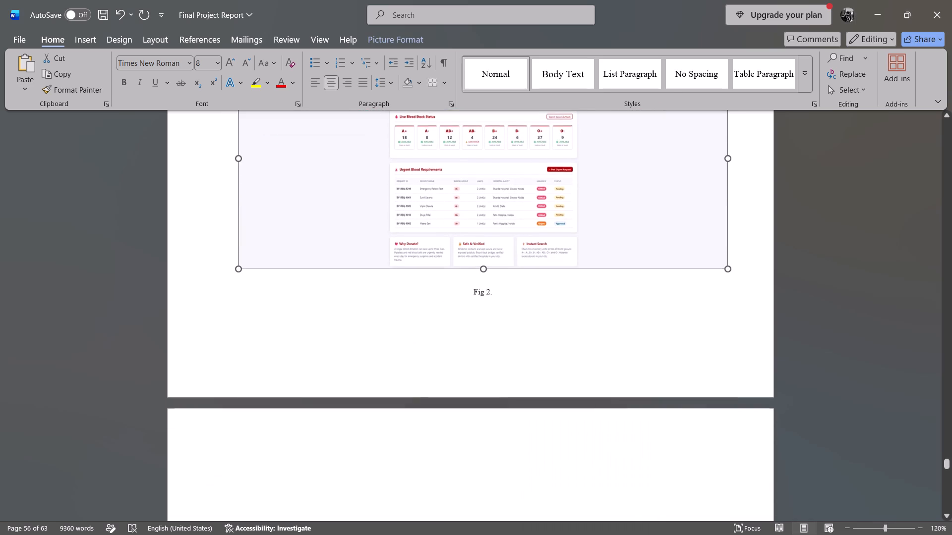
scroll(361, 269, up, 5)
scroll(357, 276, down, 3)
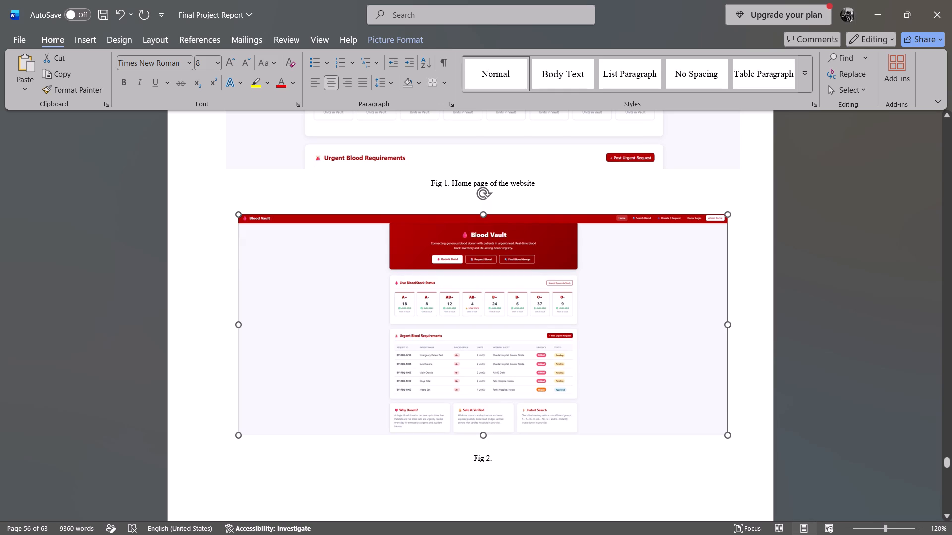
click(514, 465)
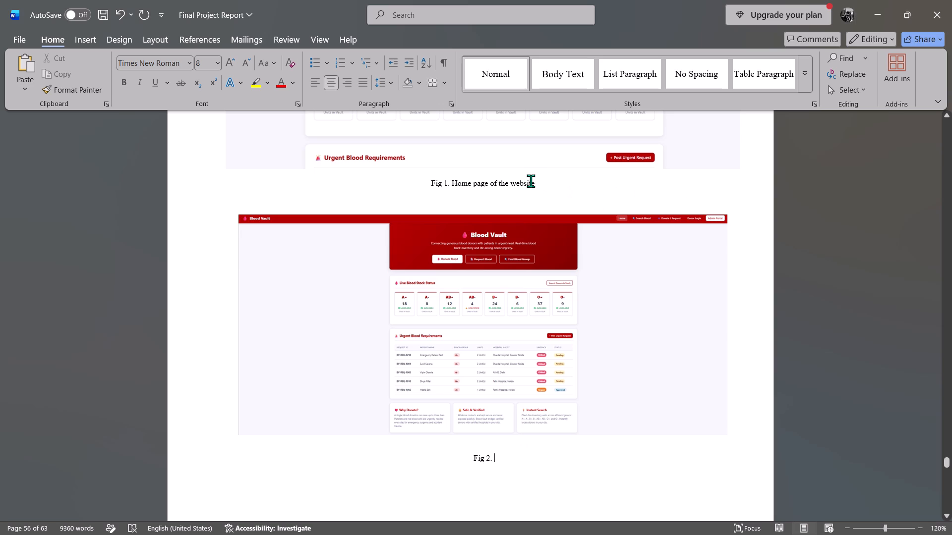
Append "(1)" to the end of the Fig 1 caption.
click(559, 182)
text(())
key(Left)
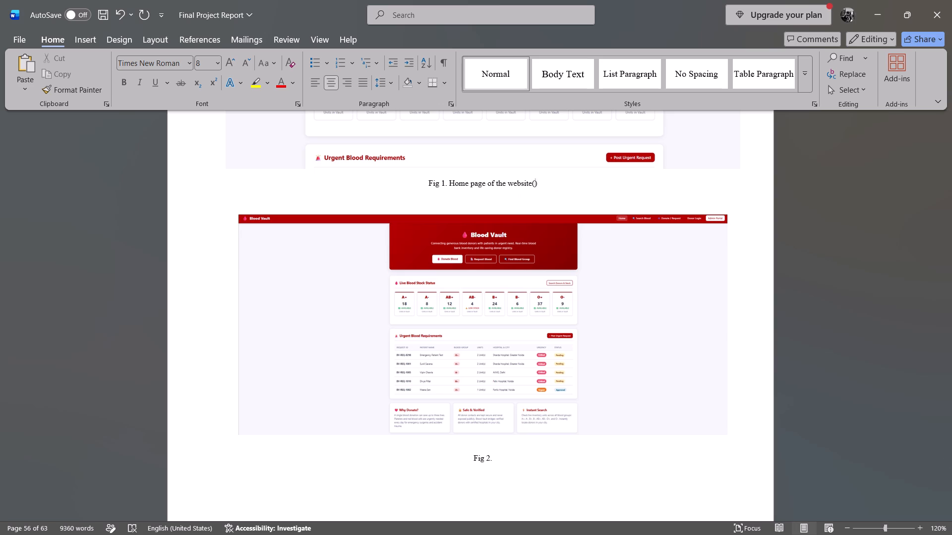
key(1)
Copy the Fig 1 caption text "Home page of the website(1)" into the Fig 2 caption after its figure number.
drag(545, 177, 545, 178)
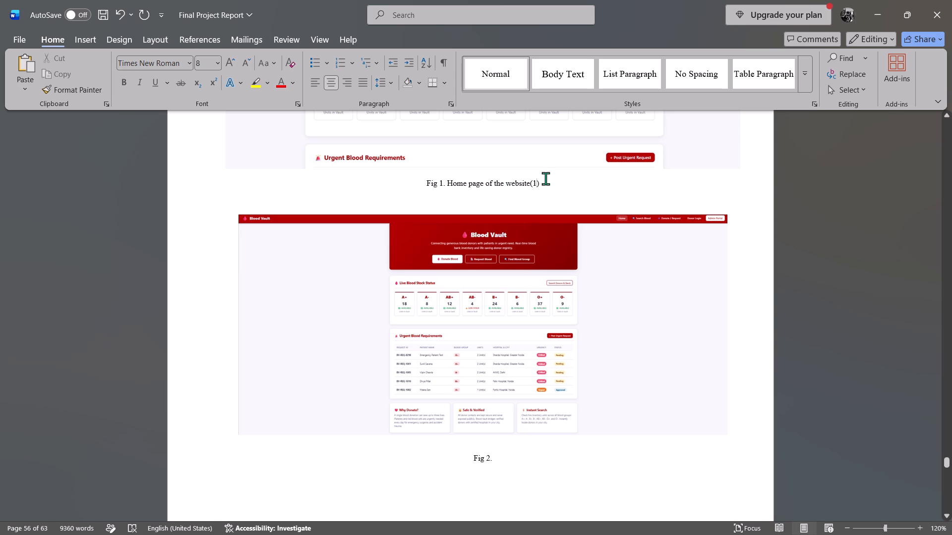
drag(545, 178, 454, 182)
click(448, 182)
drag(447, 182, 539, 188)
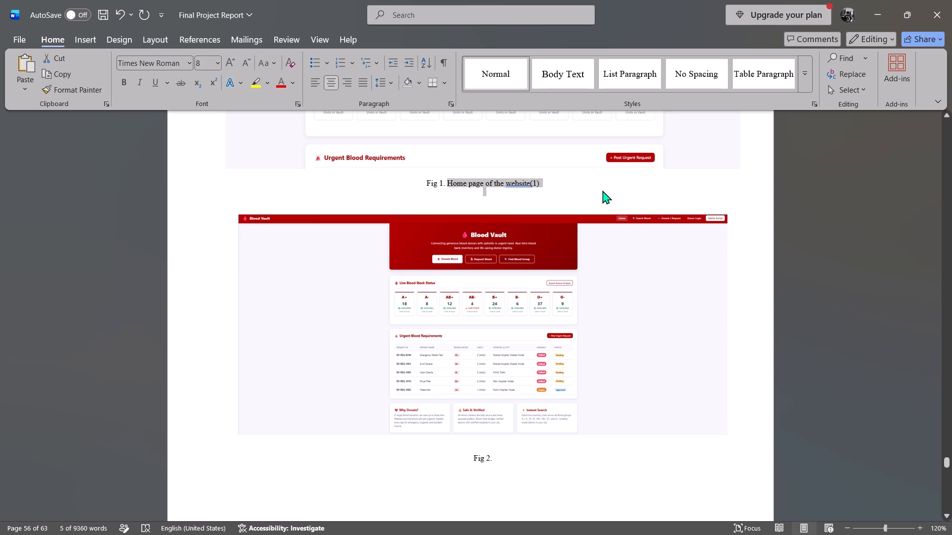
key(ctrl+c)
click(512, 451)
click(509, 457)
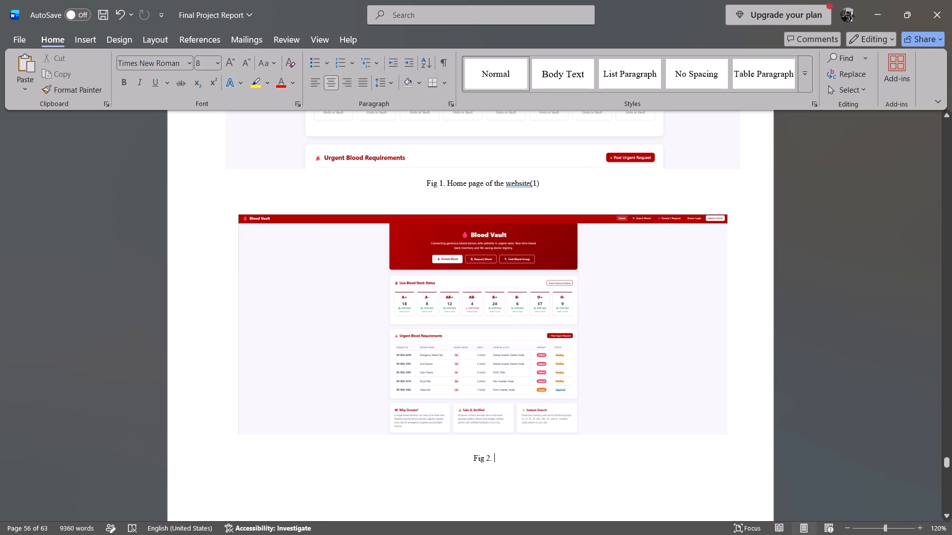
key(ctrl+v)
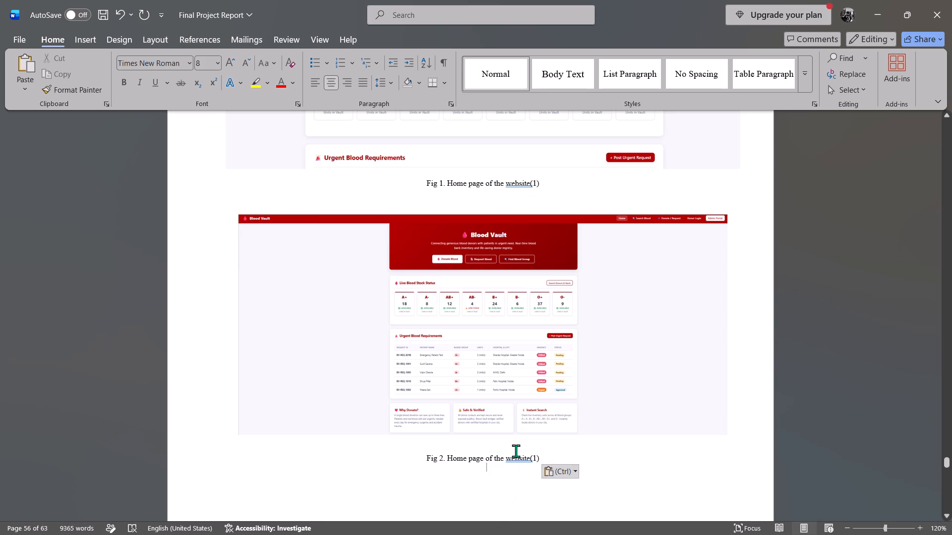
Apply the suggested space before the bracket in the Fig 2 caption and change its bracketed number to 2.
click(517, 461)
right_click(517, 461)
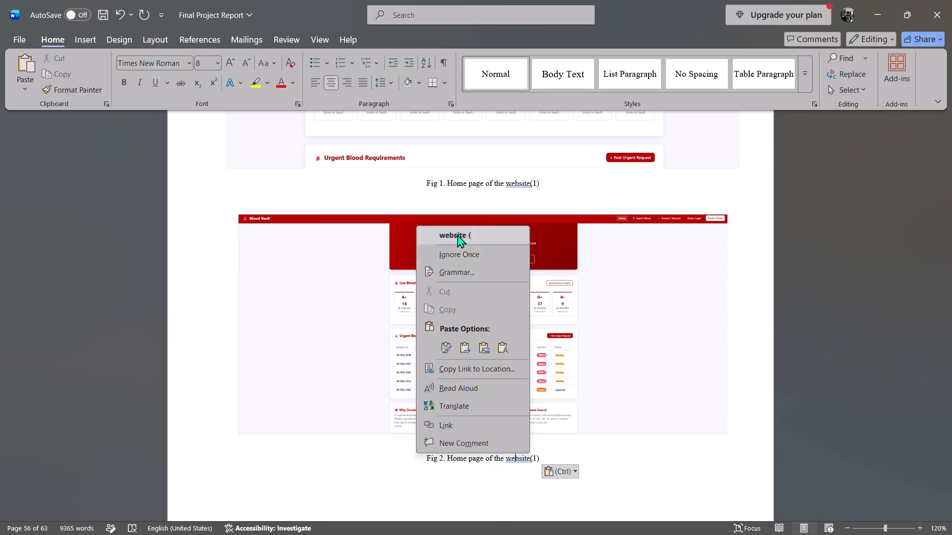
click(457, 234)
key(Right)
key(Right)
key(Right)
key(Right)
key(Right)
key(Right)
key(Right)
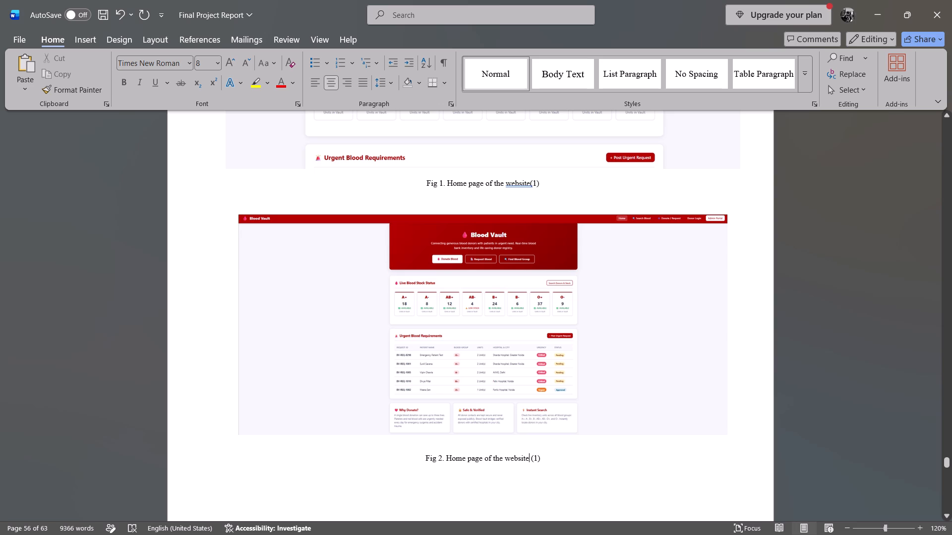
key(Right)
key(Right)
key(Right)
key(BackSpace)
key(2)
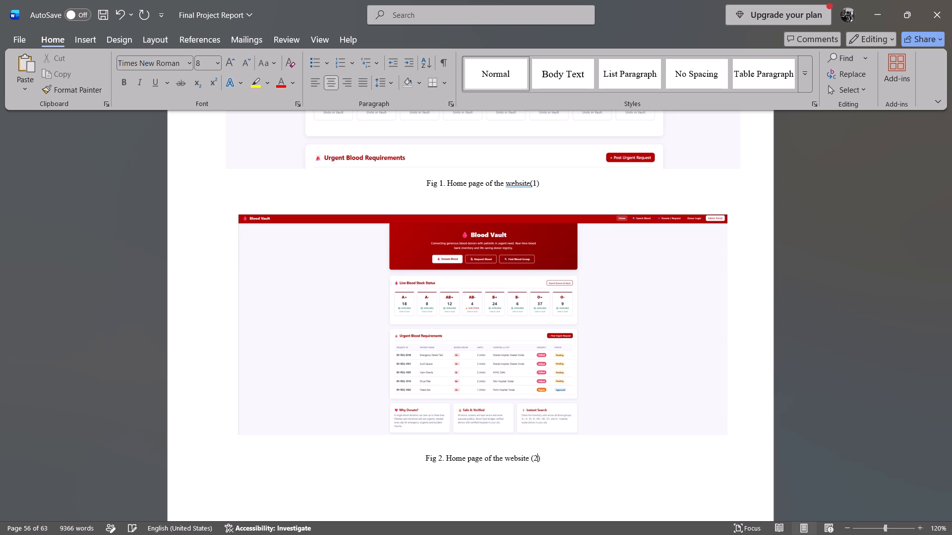
Apply the suggested space between "website" and "(1)" in the Fig 1 caption.
click(517, 186)
right_click(517, 186)
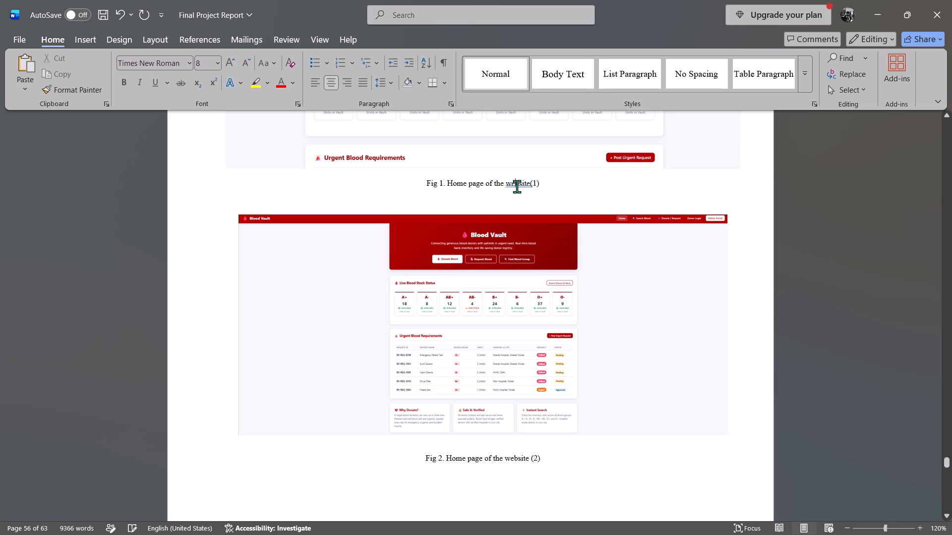
click(516, 194)
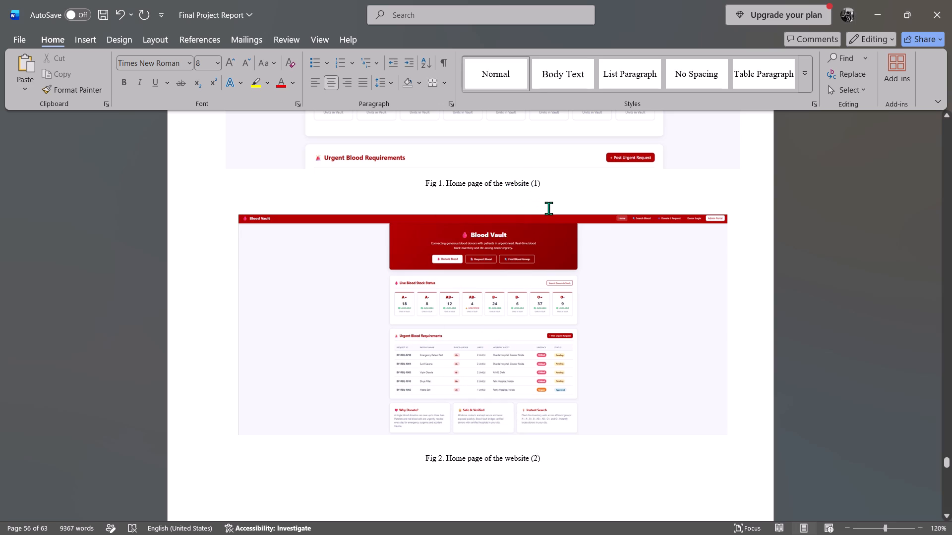
key(Right)
key(Right)
key(Right)
key(Right)
key(Right)
key(Right)
key(Right)
key(Right)
key(Right)
key(Right)
Add blank lines after the Fig 2 caption until the cursor moves onto the following page.
scroll(545, 229, down, 3)
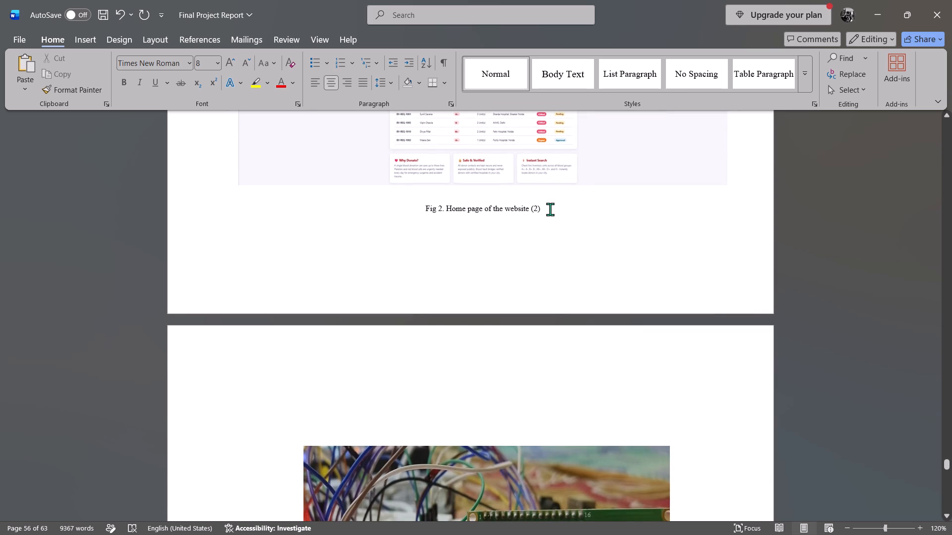
click(550, 209)
key(Return)
key(Return)
key(Return)
key(Return)
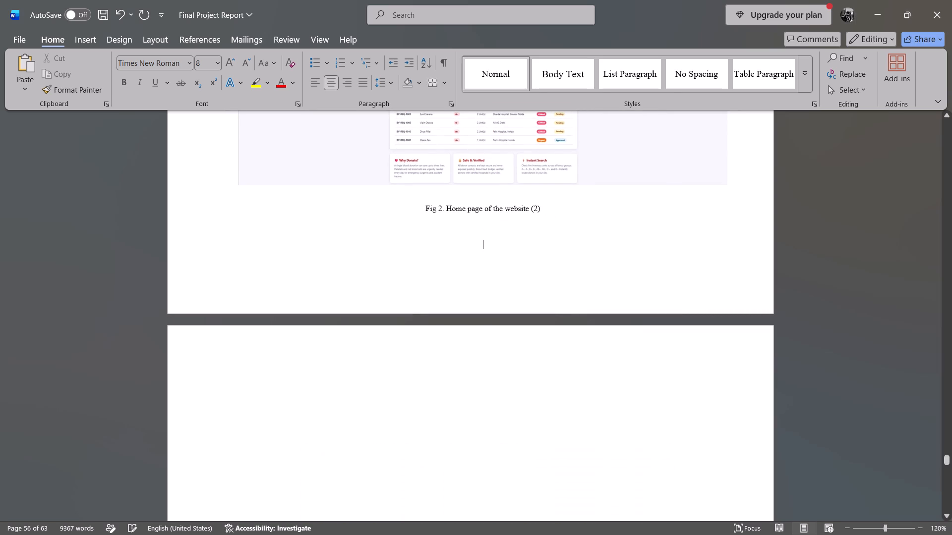
key(Return)
scroll(570, 237, down, 5)
scroll(535, 283, down, 3)
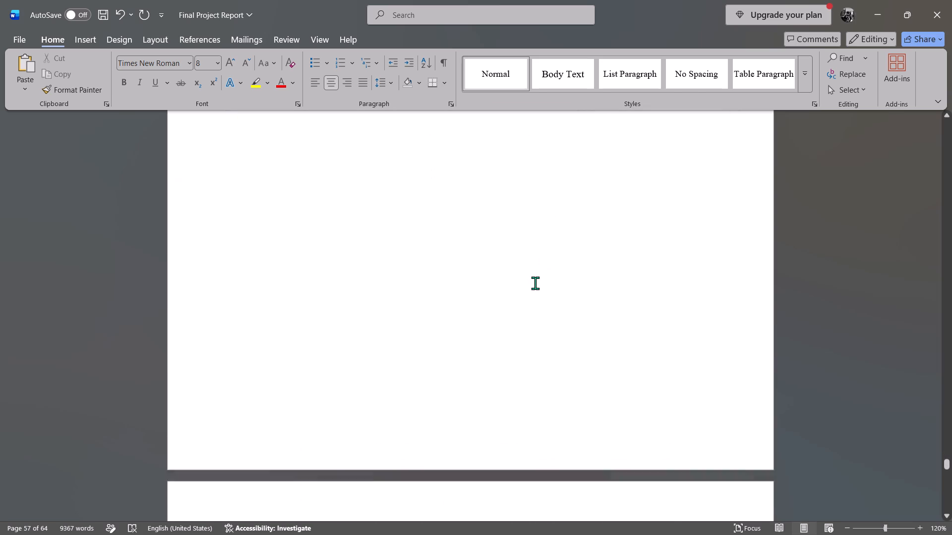
scroll(535, 283, up, 8)
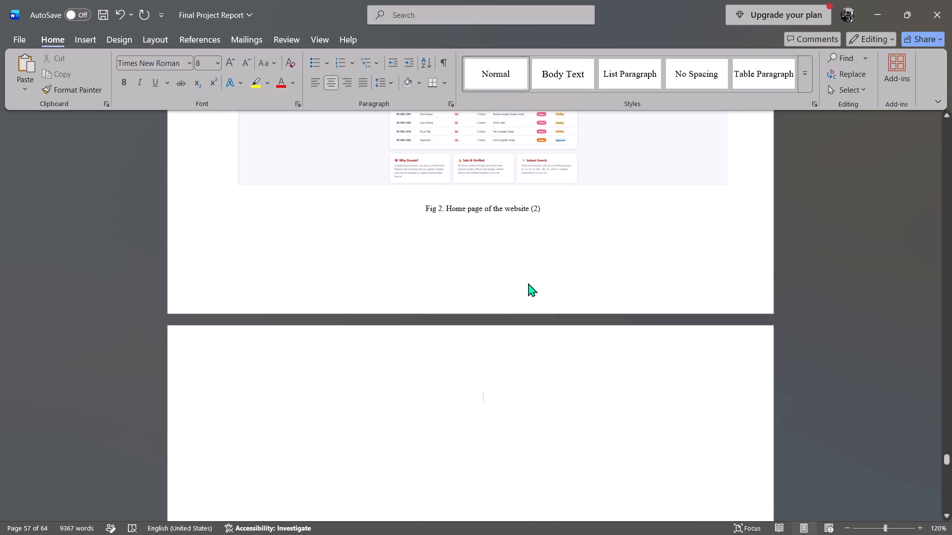
Insert the picture file 4555, the Registration Portal screenshot, at the start of the page after Fig 2.
key(BackSpace)
key(Return)
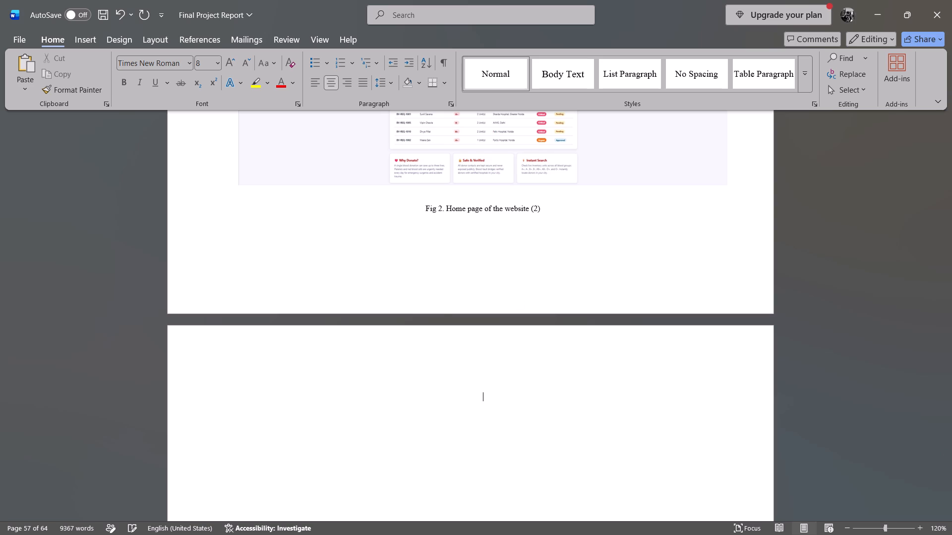
click(90, 37)
click(141, 85)
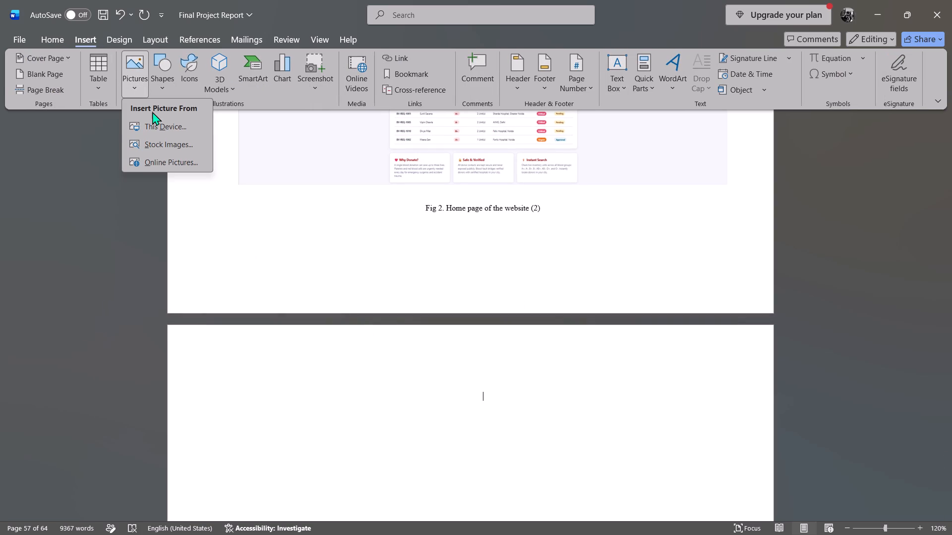
click(155, 117)
click(162, 126)
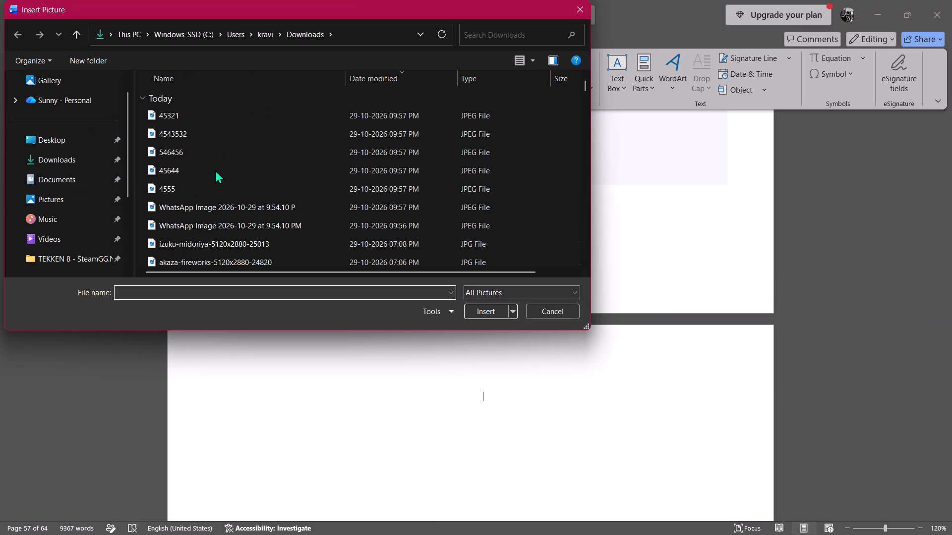
double_click(213, 191)
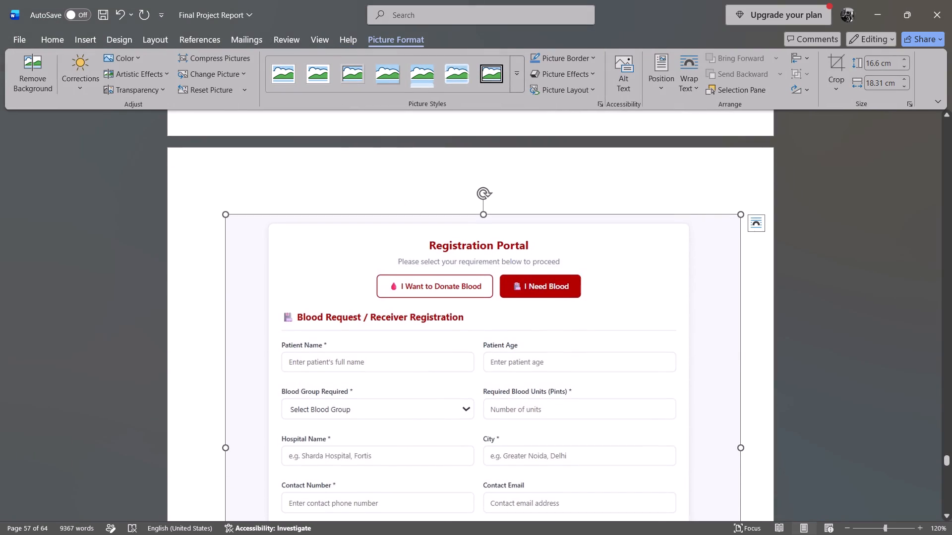
Add the caption "Fig 3. Registration Form" directly below the Registration Portal screenshot.
scroll(532, 284, up, 1)
scroll(532, 284, down, 5)
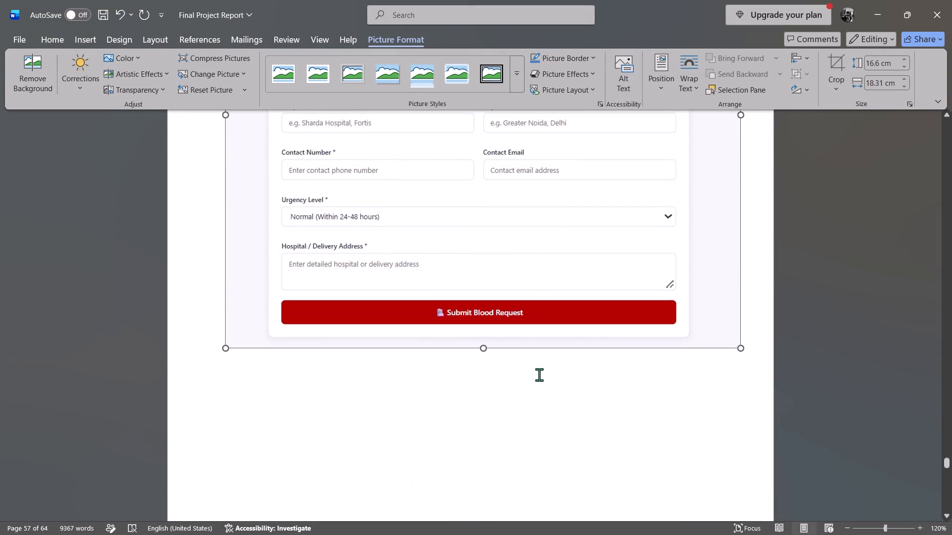
click(536, 374)
text(fig)
key(space)
text(3)
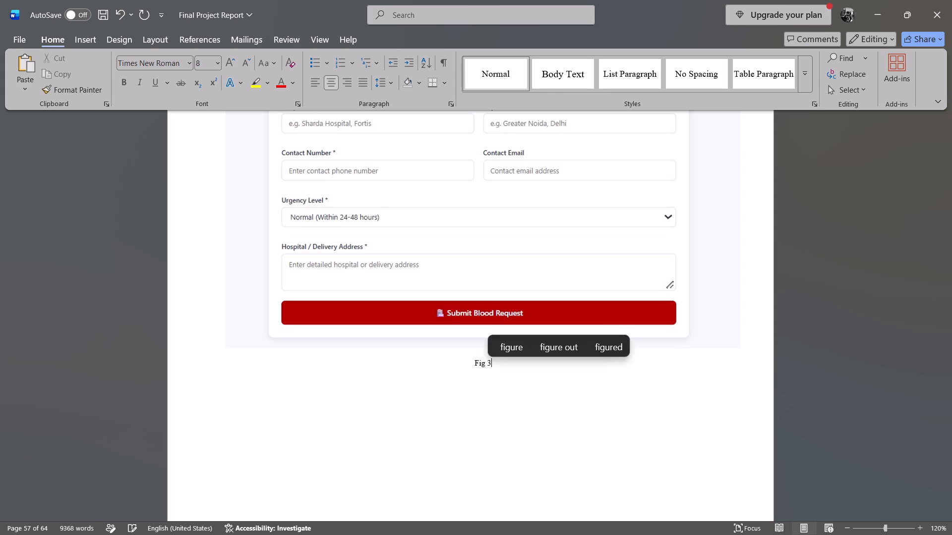
text(.)
key(space)
text(Re)
key(g)
text(is)
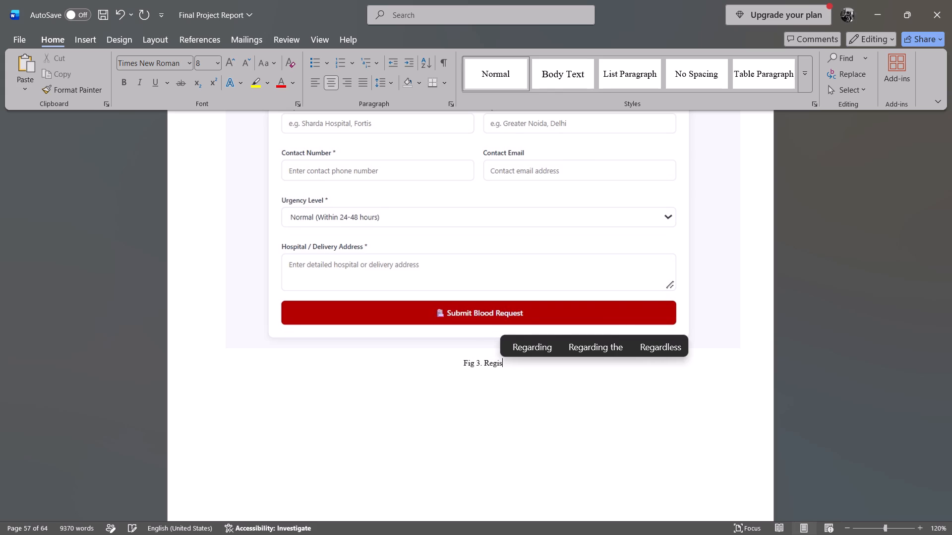
key(Up)
key(Return)
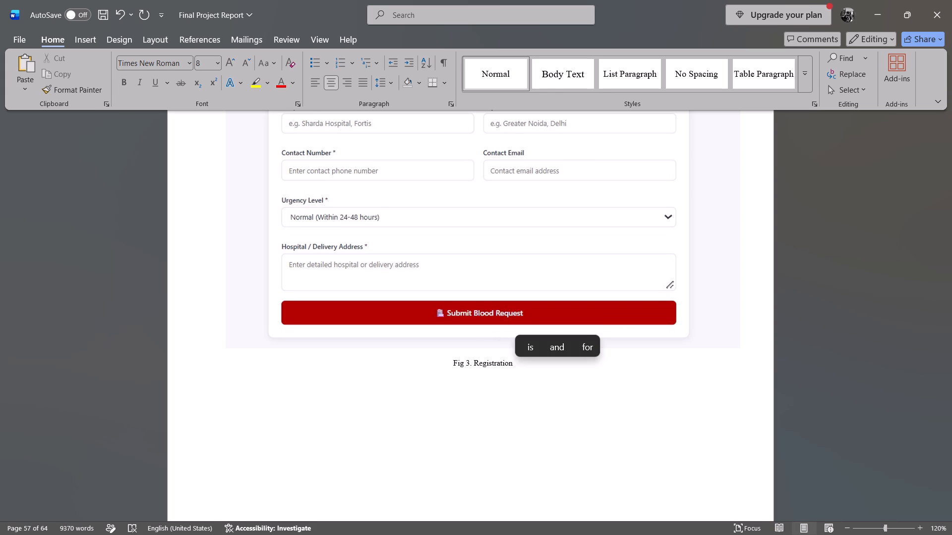
text(Form)
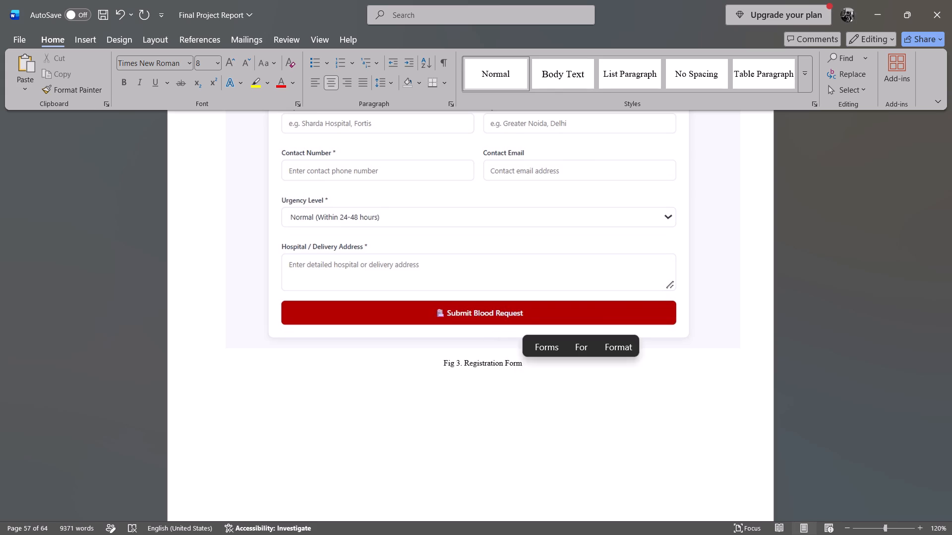
Insert the picture file 45644, the donor profile dashboard screenshot, on new lines after the Fig 3 caption.
scroll(552, 373, up, 3)
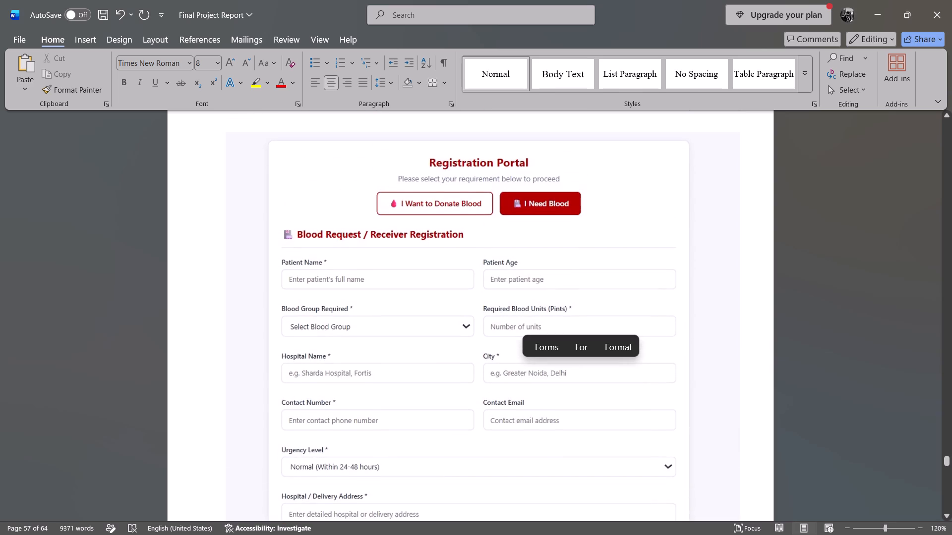
scroll(605, 234, down, 1)
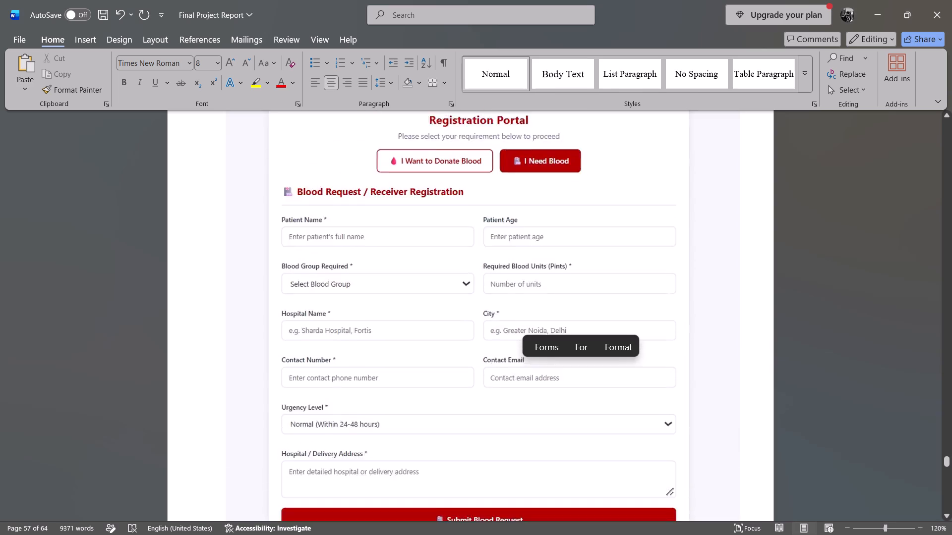
scroll(605, 234, down, 1)
scroll(605, 235, up, 1)
scroll(604, 237, down, 3)
key(Return)
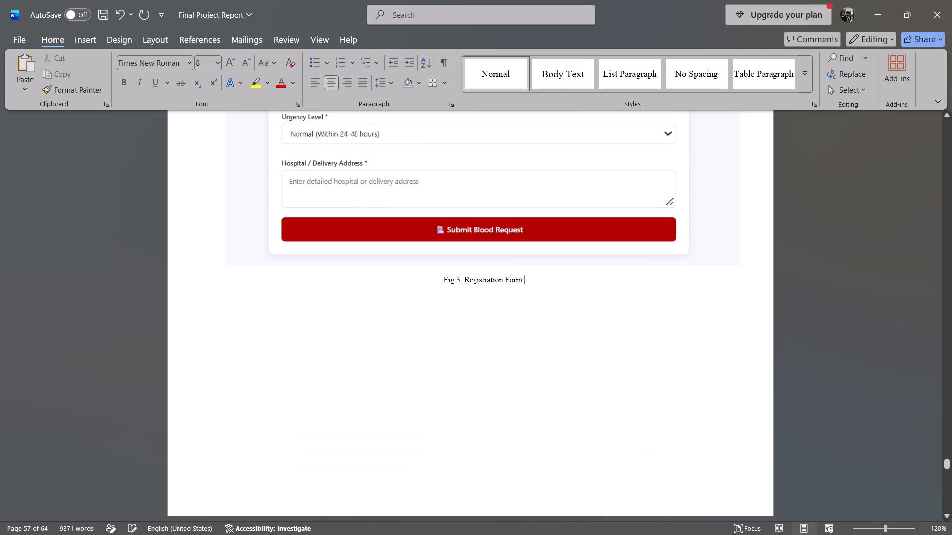
key(Return)
key(Return)
click(75, 25)
click(92, 41)
click(139, 85)
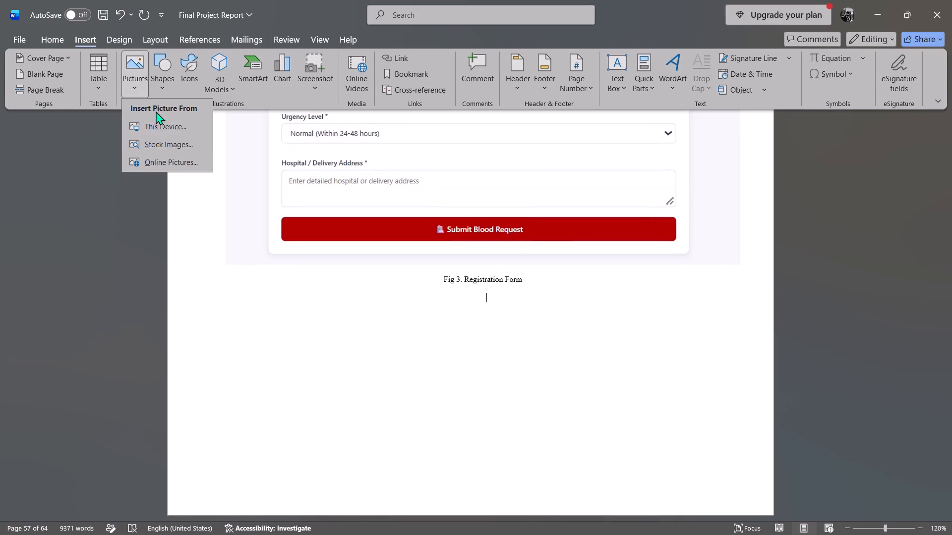
click(171, 127)
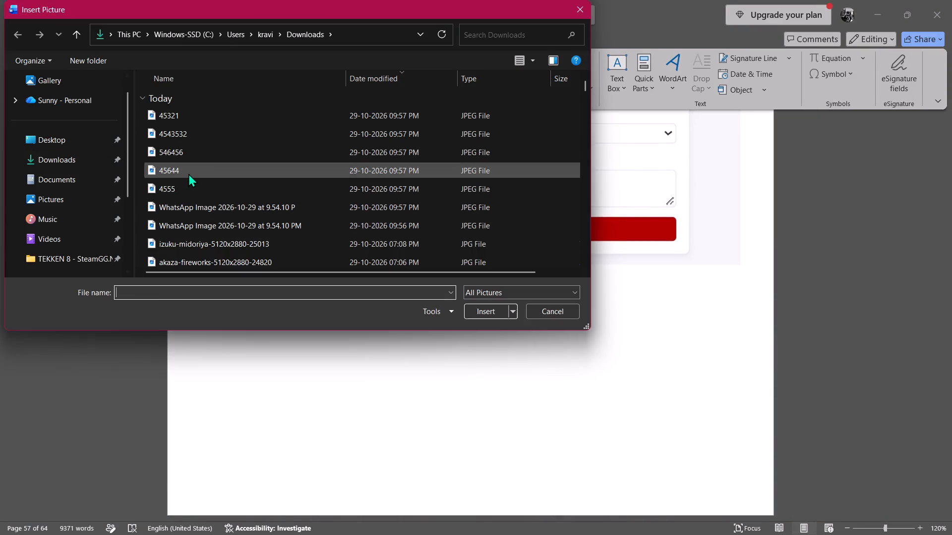
double_click(188, 173)
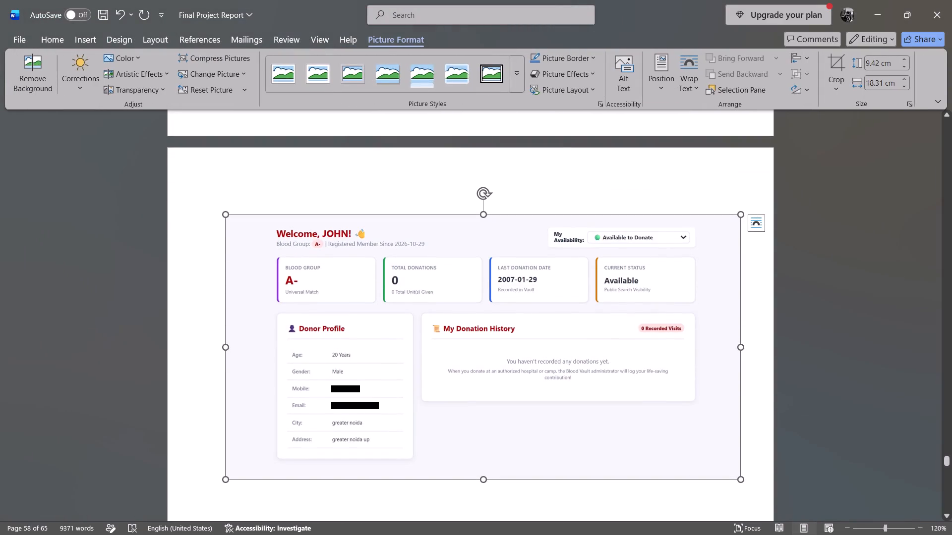
Add the caption "Fig 4. Donor Profile" below the donor dashboard screenshot, leaving a blank line in between.
scroll(486, 287, up, 6)
scroll(485, 280, down, 2)
scroll(487, 278, up, 6)
scroll(493, 278, down, 8)
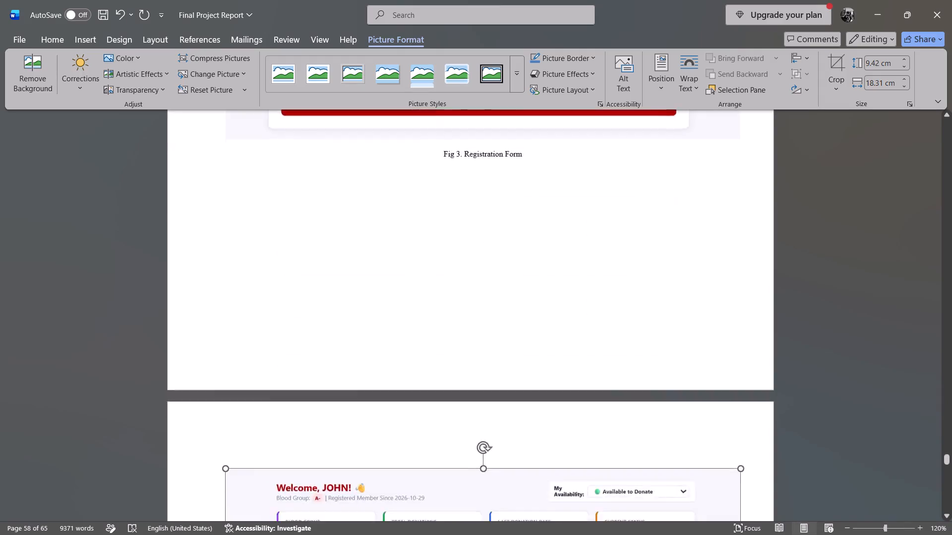
scroll(496, 278, down, 2)
scroll(642, 457, down, 1)
click(538, 318)
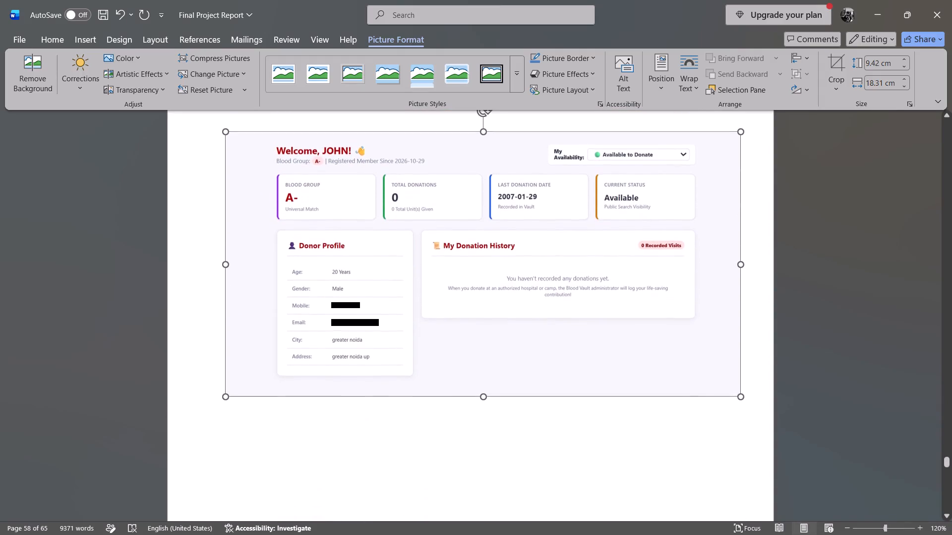
click(575, 506)
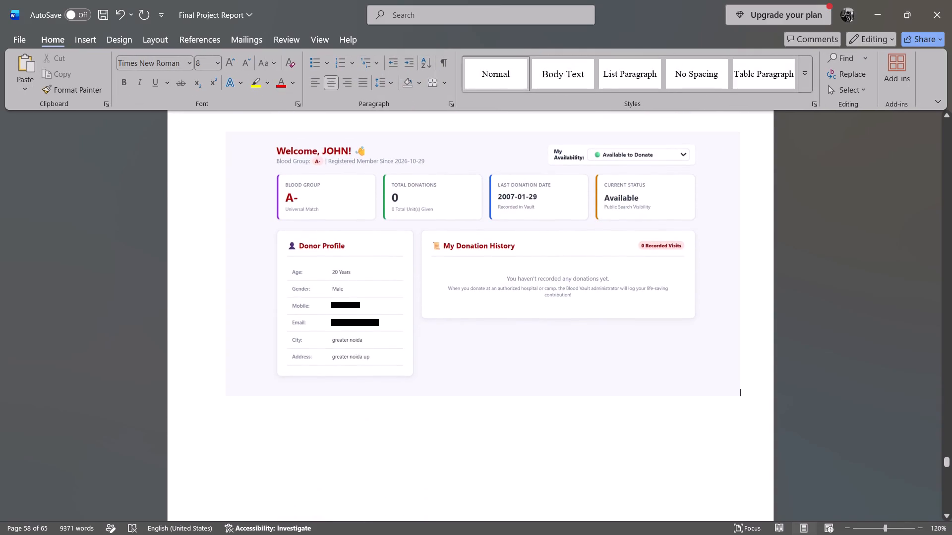
key(Return)
key(Return)
key(Return)
text(fig)
key(space)
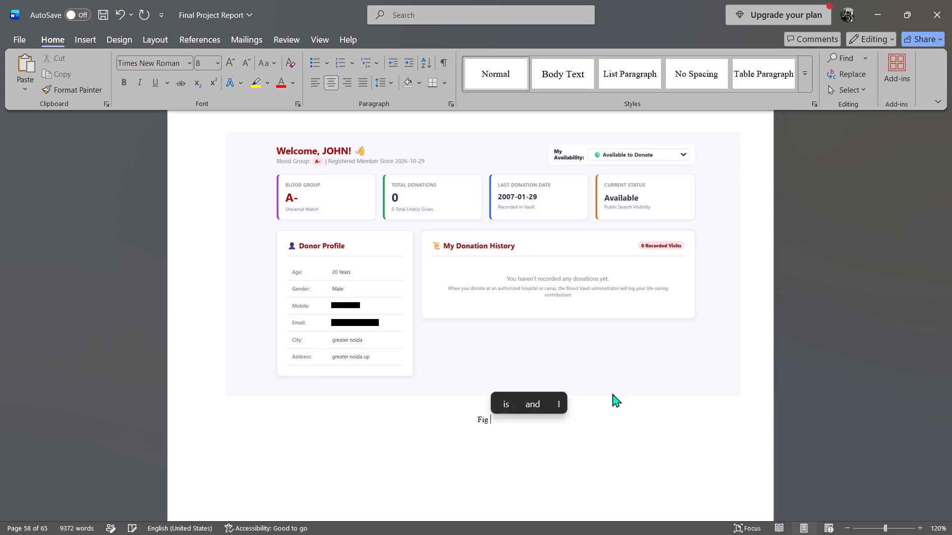
text(4.)
key(space)
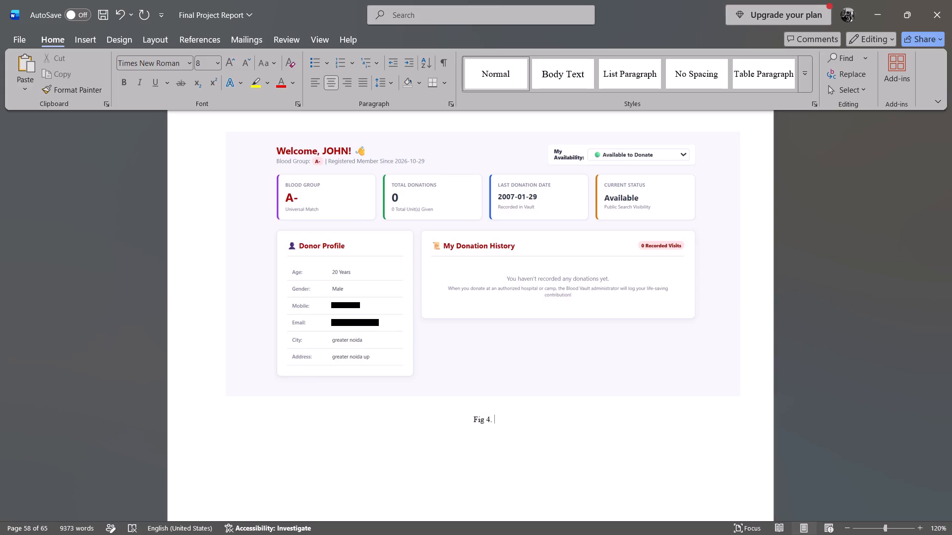
text(Donor Profile)
Insert the picture file 546456, the Admin Control Center screenshot, on a new line below the Fig 4 caption.
key(Return)
key(Return)
key(Return)
scroll(484, 418, down, 3)
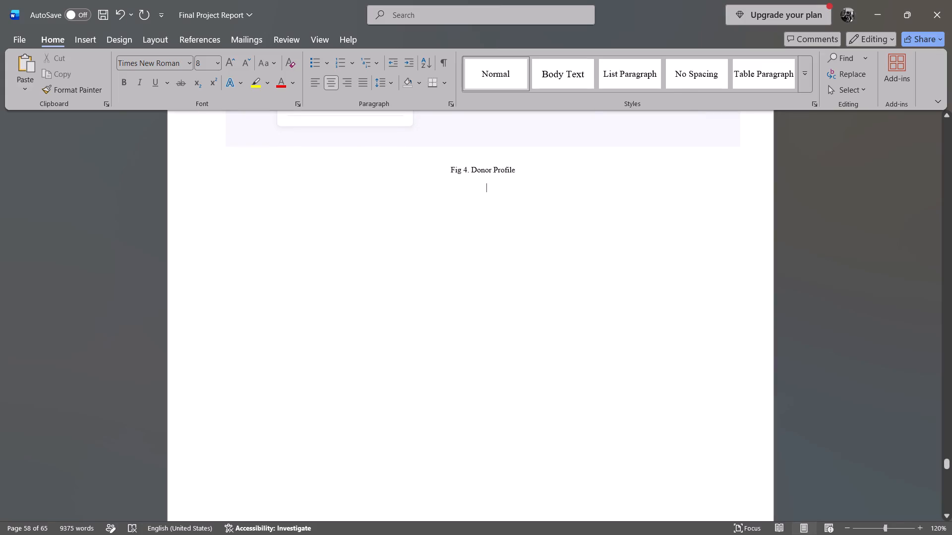
click(84, 35)
click(134, 84)
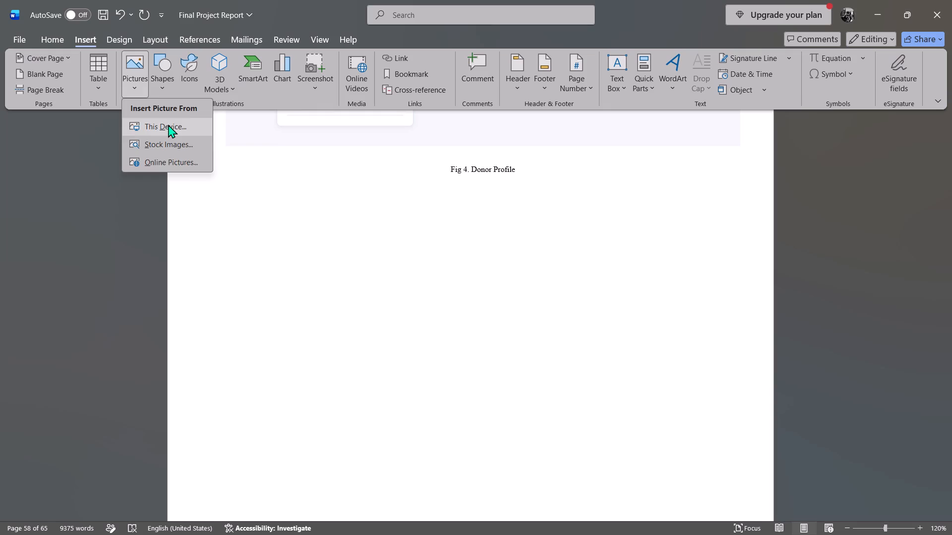
click(168, 124)
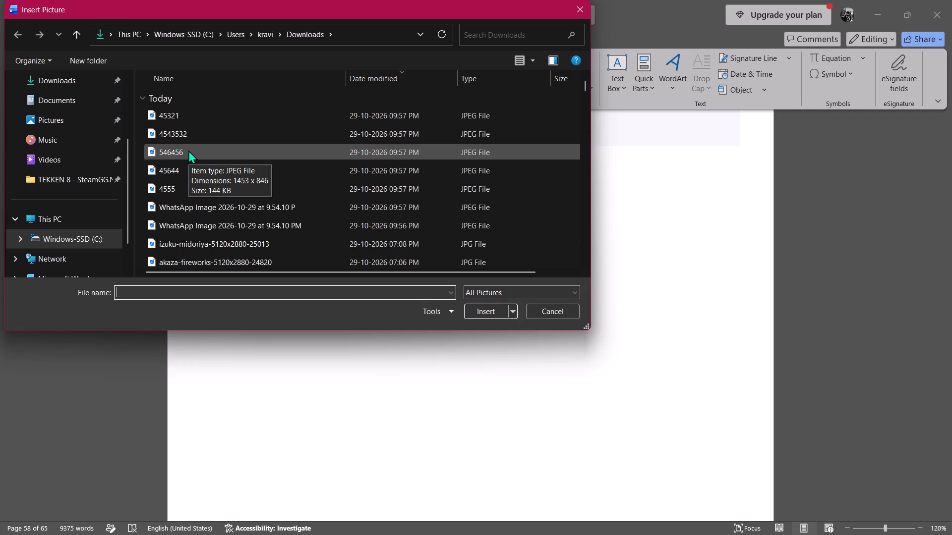
double_click(188, 150)
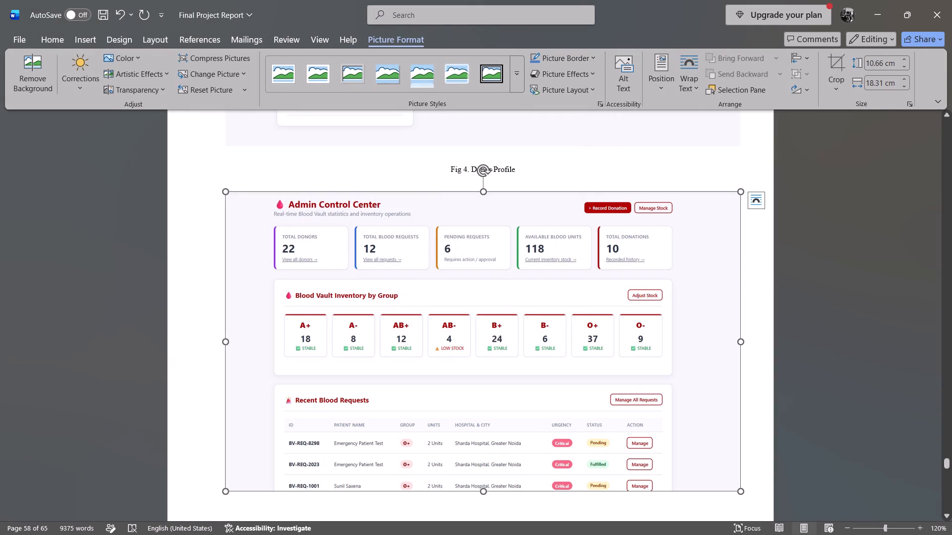
Add the caption "Fig 5. Admin Control Panel" below the Admin Control Center screenshot, leaving blank space in between.
scroll(508, 261, down, 1)
scroll(509, 264, up, 1)
scroll(462, 246, down, 1)
scroll(584, 294, down, 1)
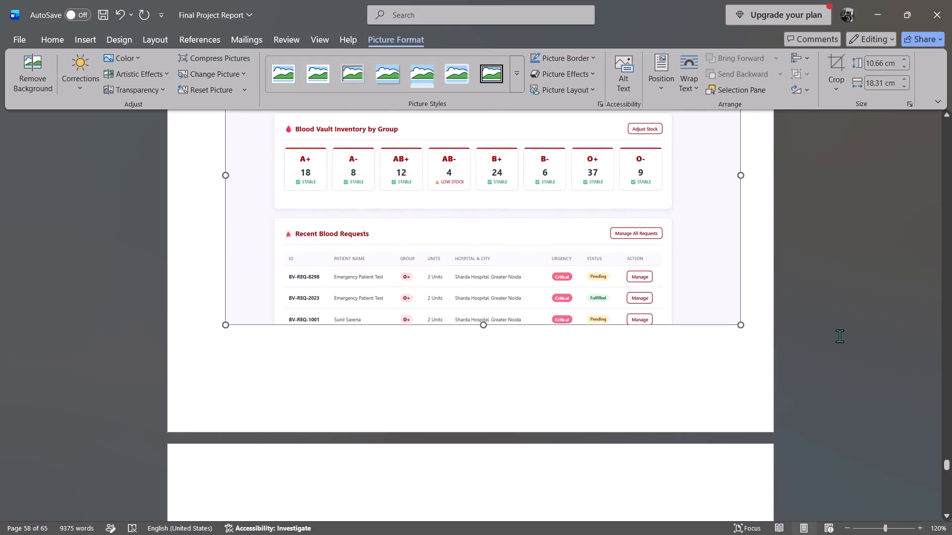
click(763, 320)
key(Return)
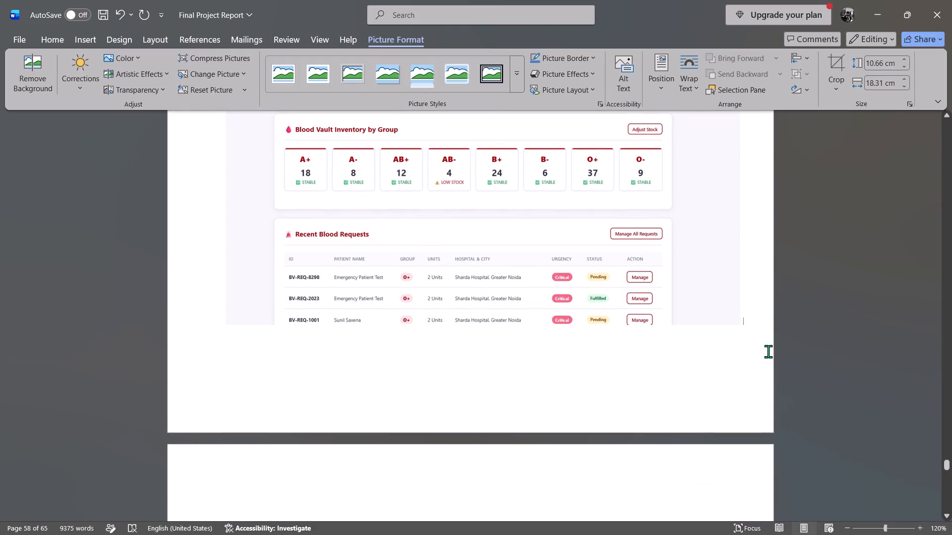
key(Return)
key(Return)
text(fig)
key(space)
scroll(768, 351, down, 1)
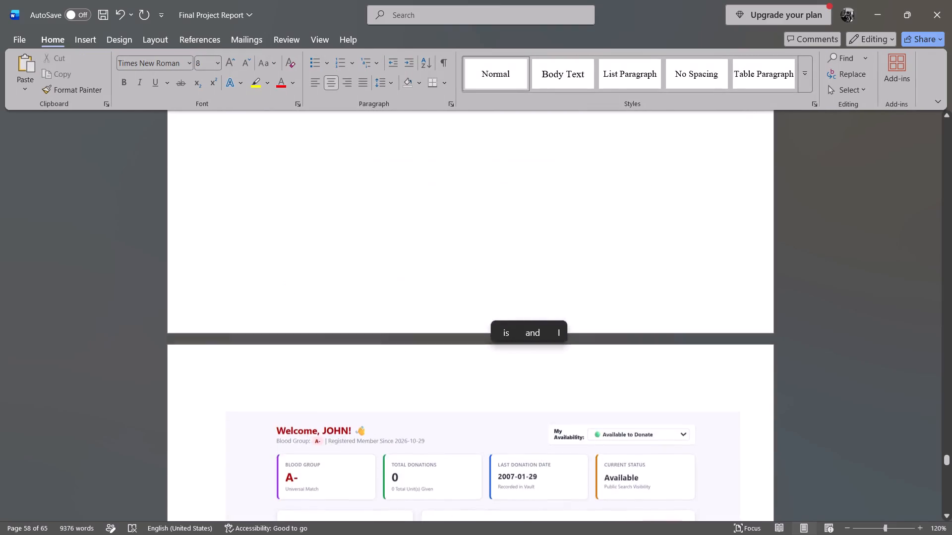
scroll(768, 351, down, 1)
scroll(768, 351, up, 1)
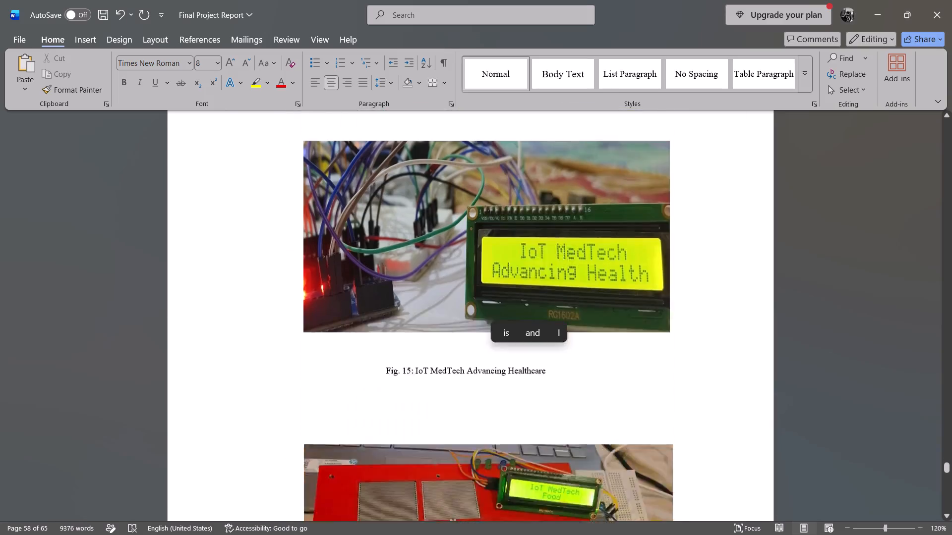
scroll(768, 351, up, 1)
key(5)
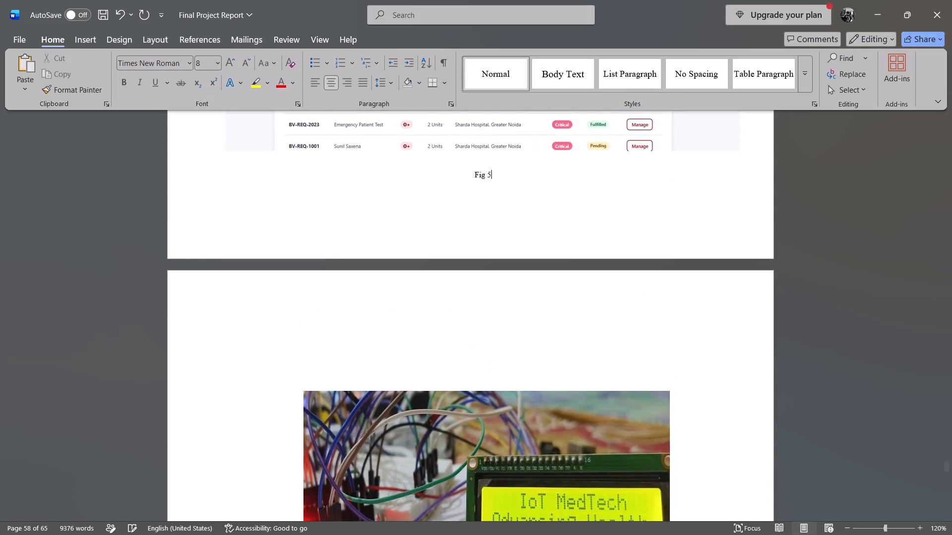
text(.)
key(space)
text(Admin Control)
key(space)
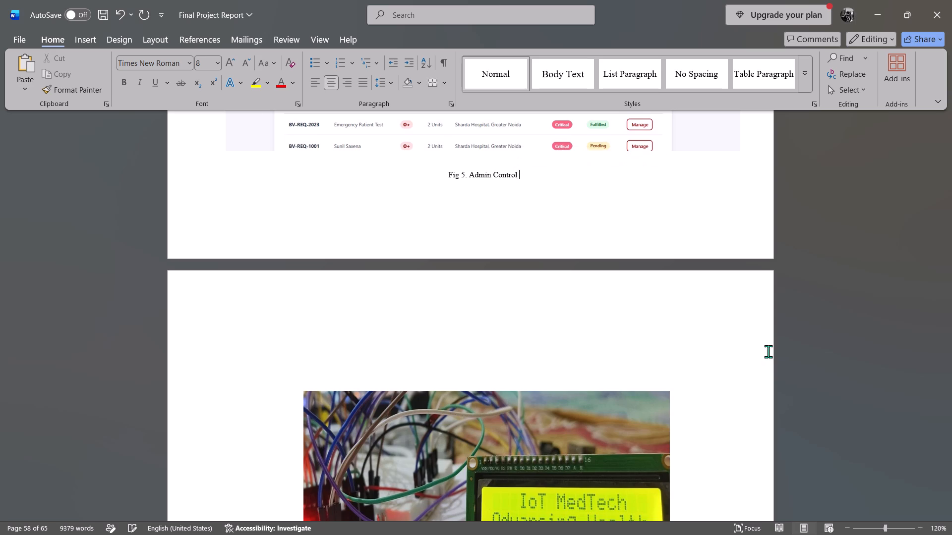
text(Panel)
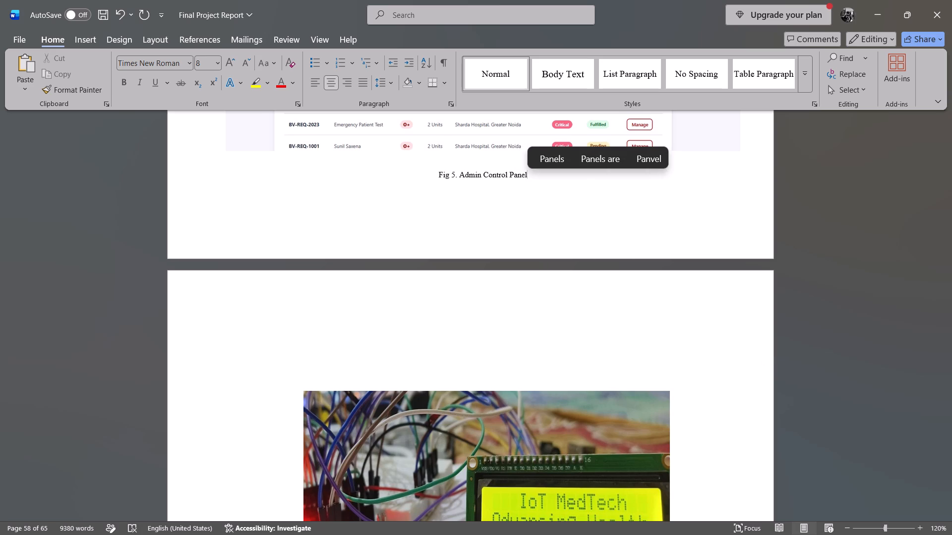
Insert the picture file 4543532, the Recent Donations screenshot, on new lines below the Fig 5 caption.
key(Return)
key(Return)
key(Return)
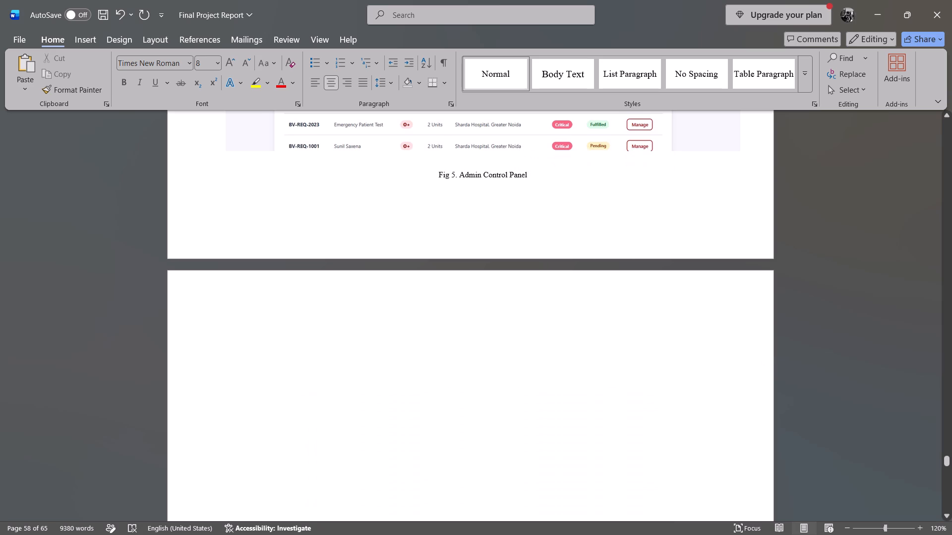
click(86, 38)
click(131, 83)
click(162, 125)
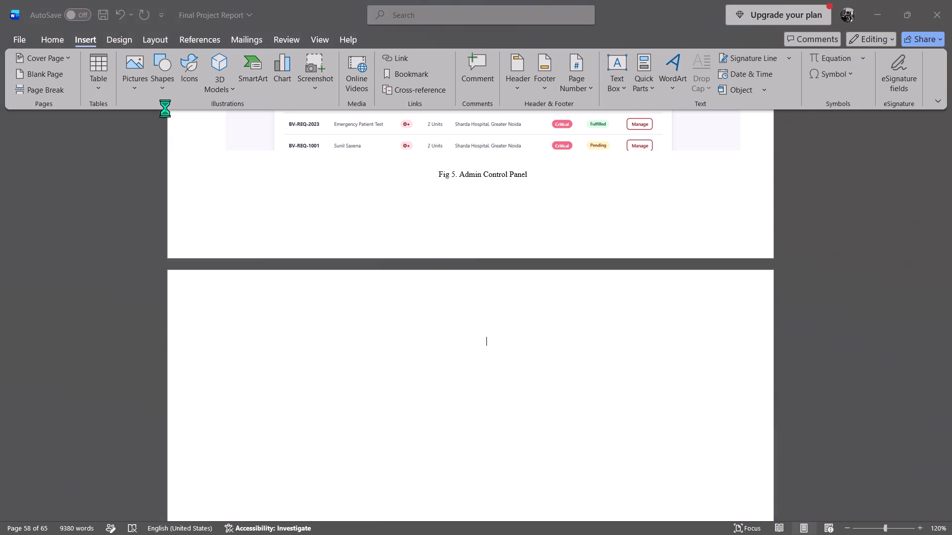
double_click(212, 127)
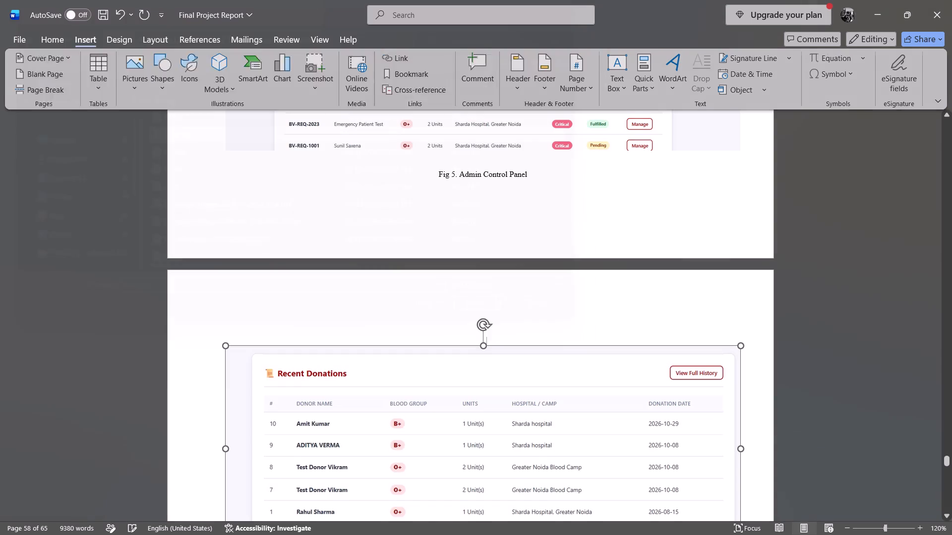
Add the caption "Fig 6. Donation history" below the Recent Donations screenshot.
scroll(562, 328, down, 1)
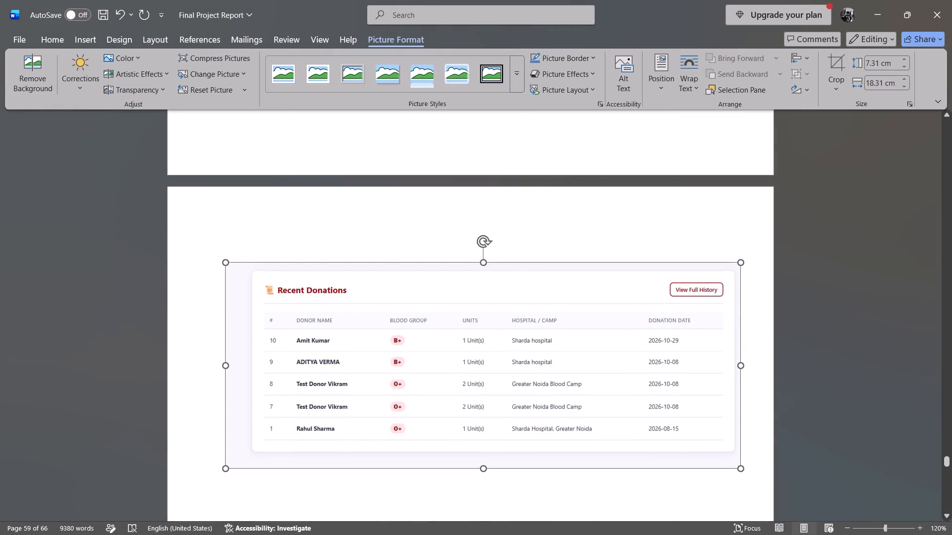
scroll(563, 328, down, 1)
click(753, 374)
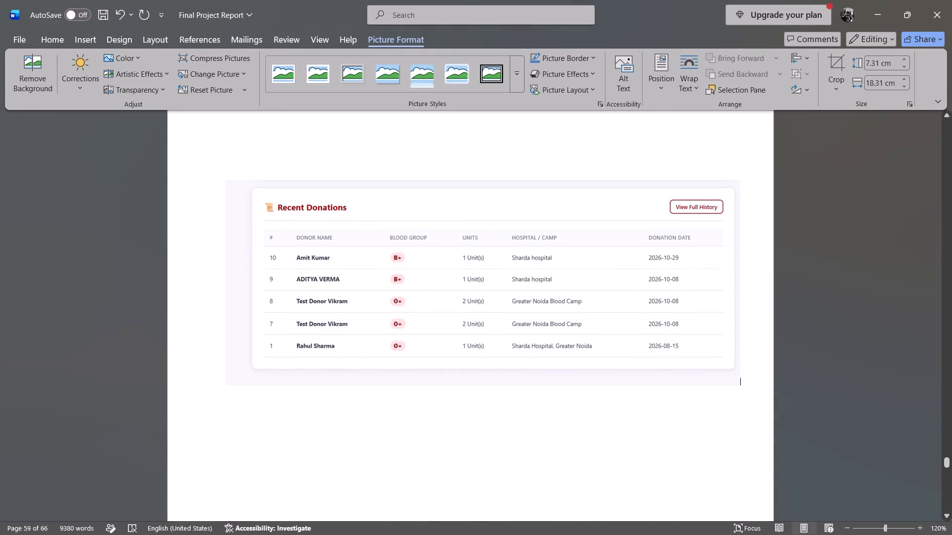
key(Return)
key(Return)
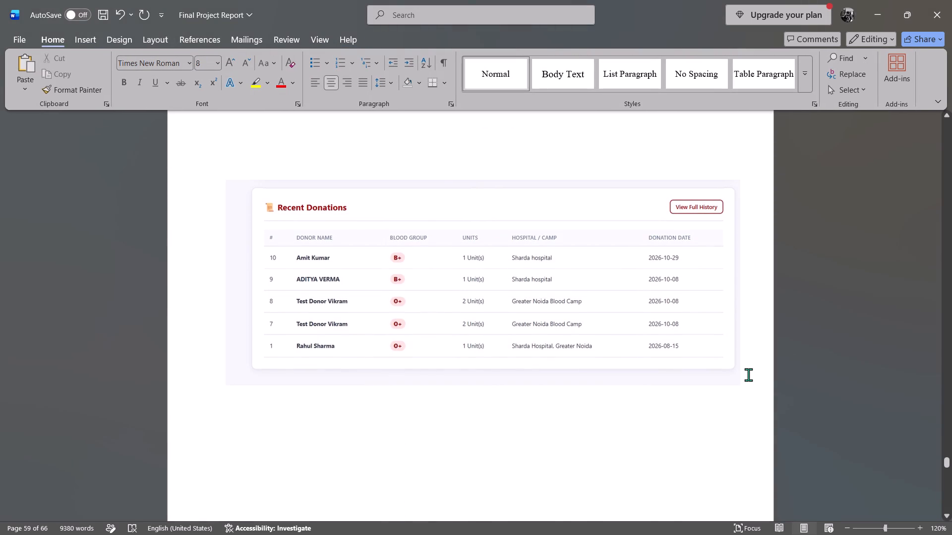
text(fug)
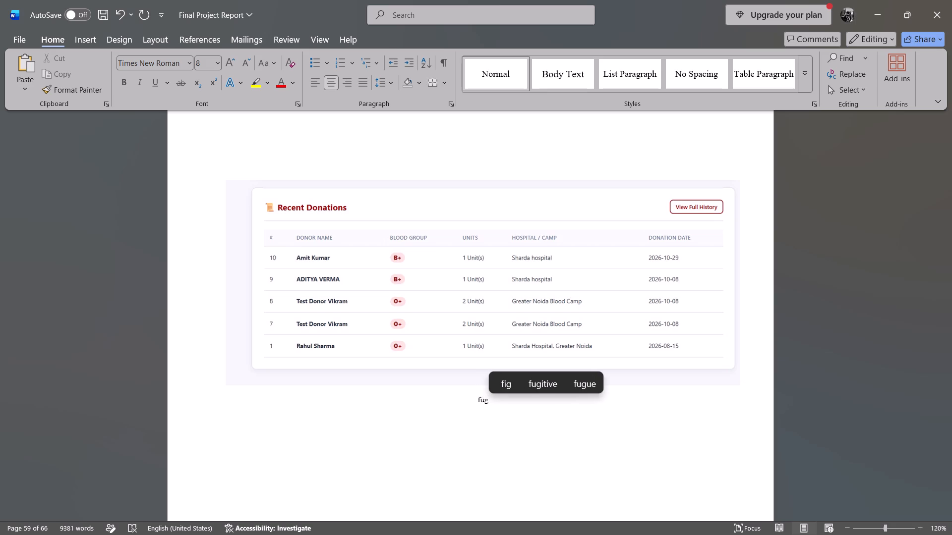
key(space)
key(BackSpace)
key(BackSpace)
key(BackSpace)
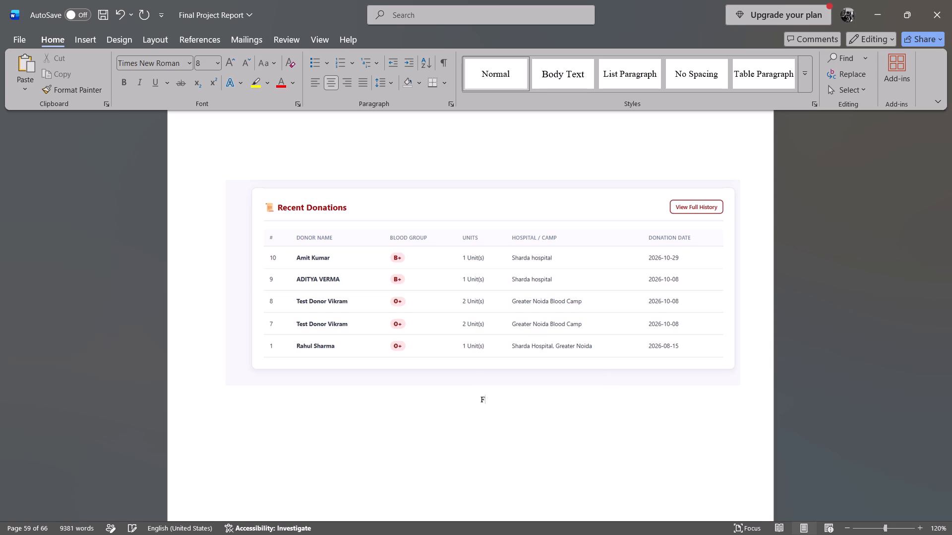
text(ig)
key(space)
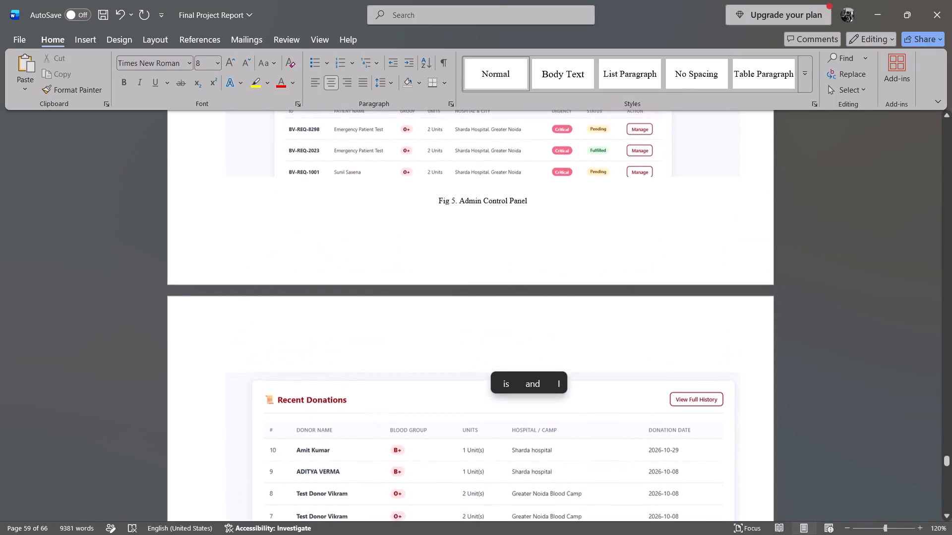
key(6)
text(.)
key(space)
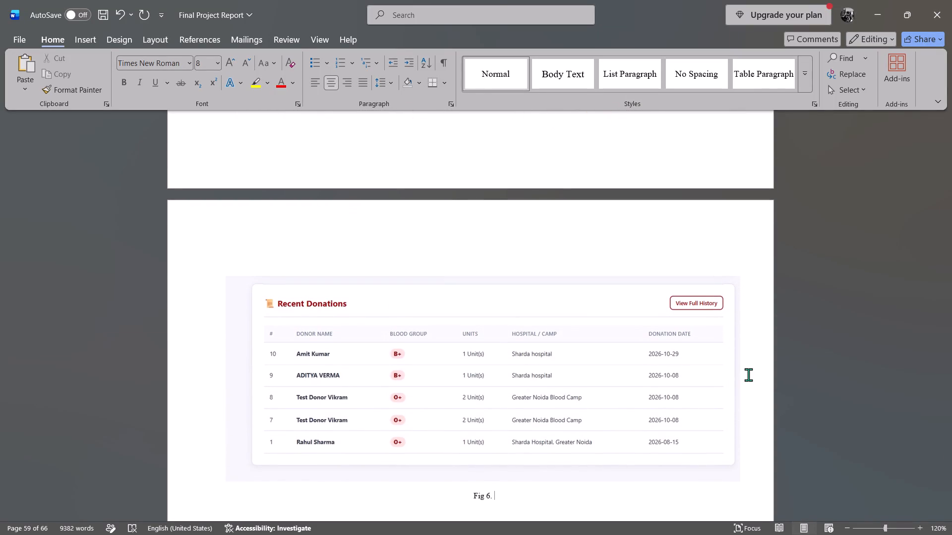
text(Donation)
key(space)
text(hs)
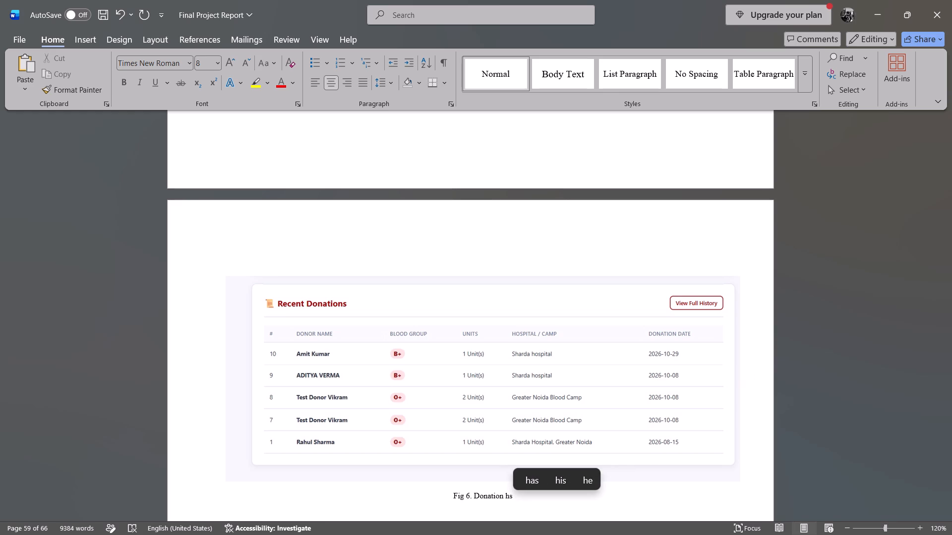
key(BackSpace)
text(istory)
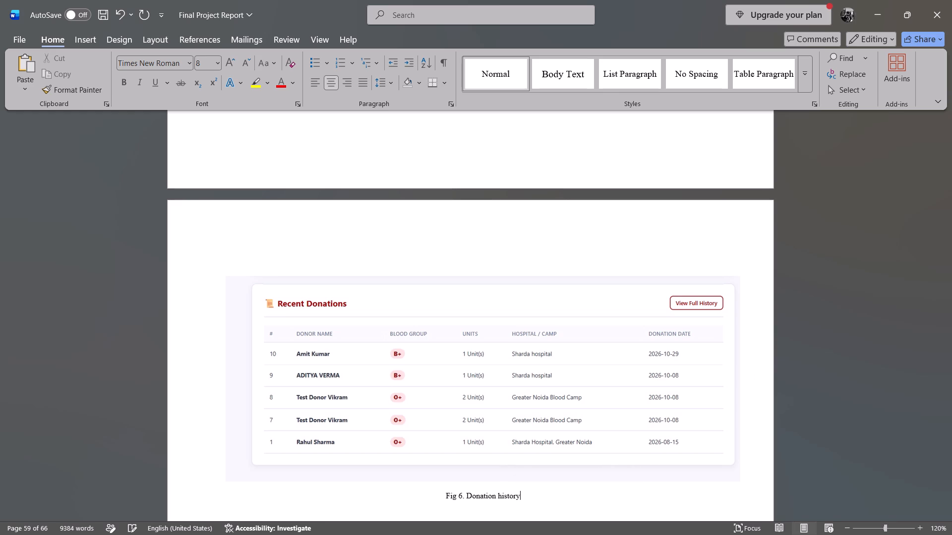
Insert the picture file 45321, the Blood Stock Inventory Management screenshot, on new lines below the Fig 6 caption.
key(Return)
key(Return)
key(Return)
key(Return)
scroll(748, 374, down, 3)
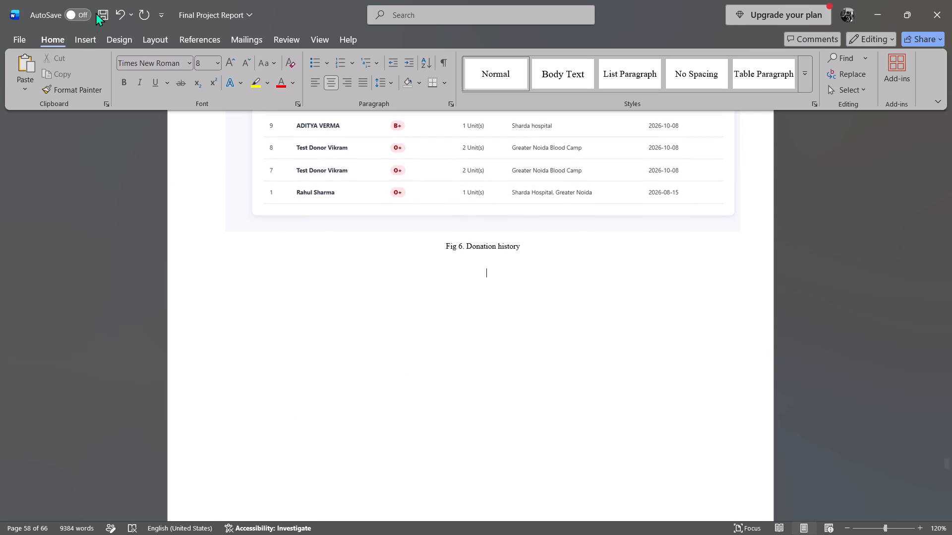
click(76, 39)
click(134, 78)
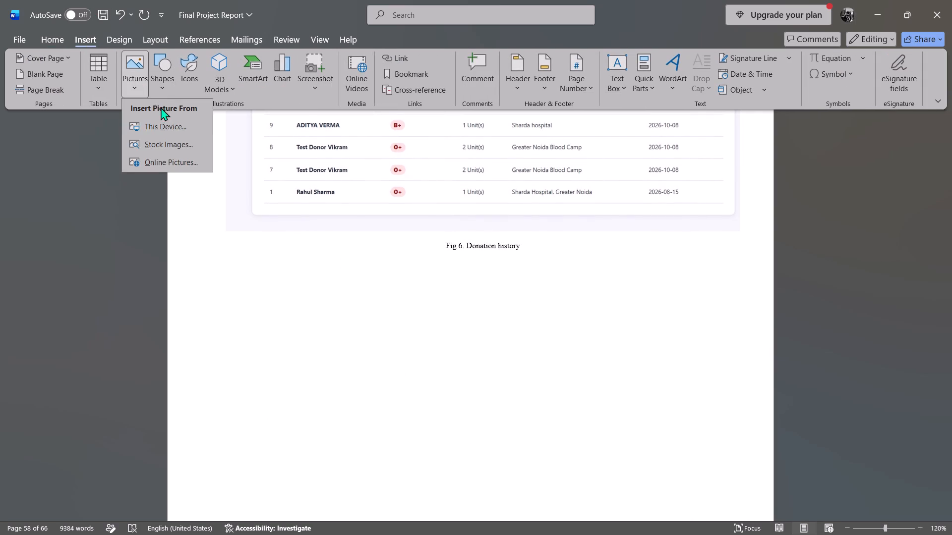
click(170, 134)
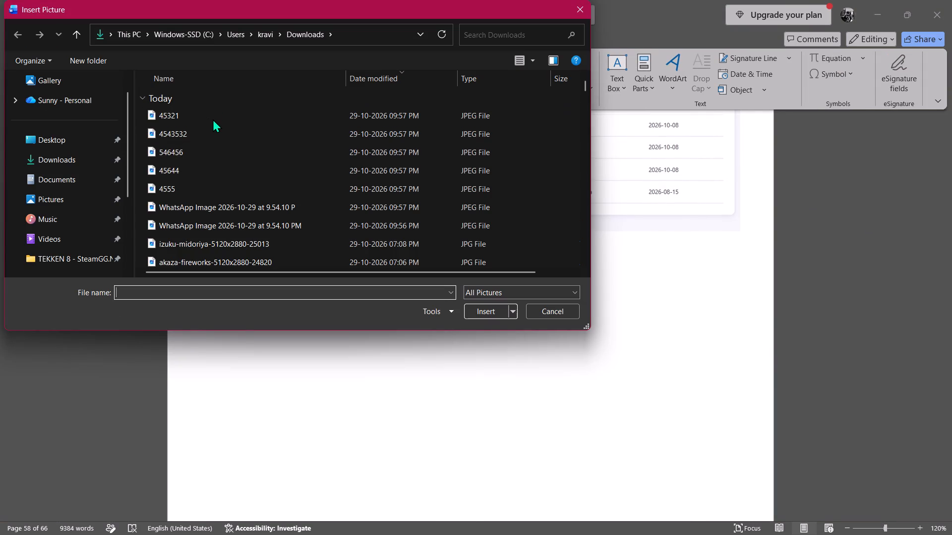
double_click(210, 115)
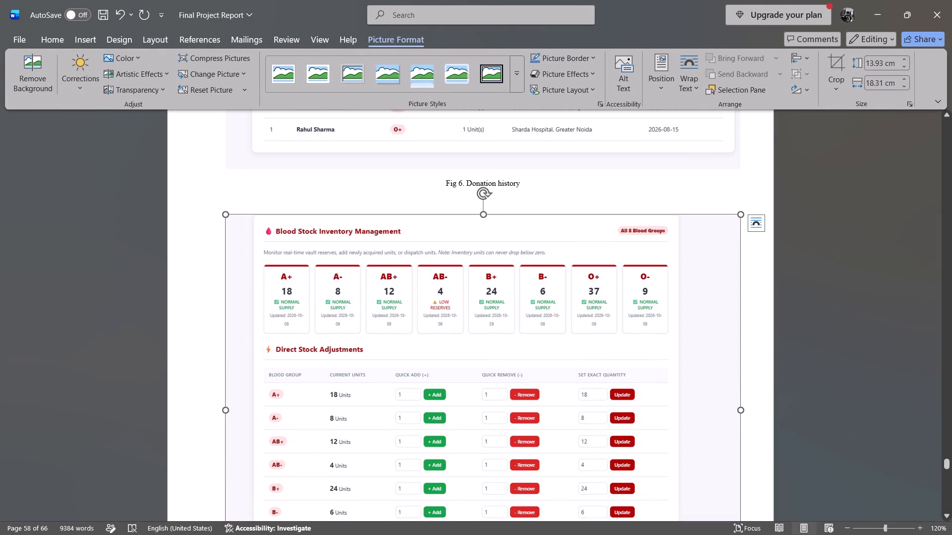
Add several blank lines after the Blood Stock Inventory Management screenshot.
scroll(480, 346, down, 2)
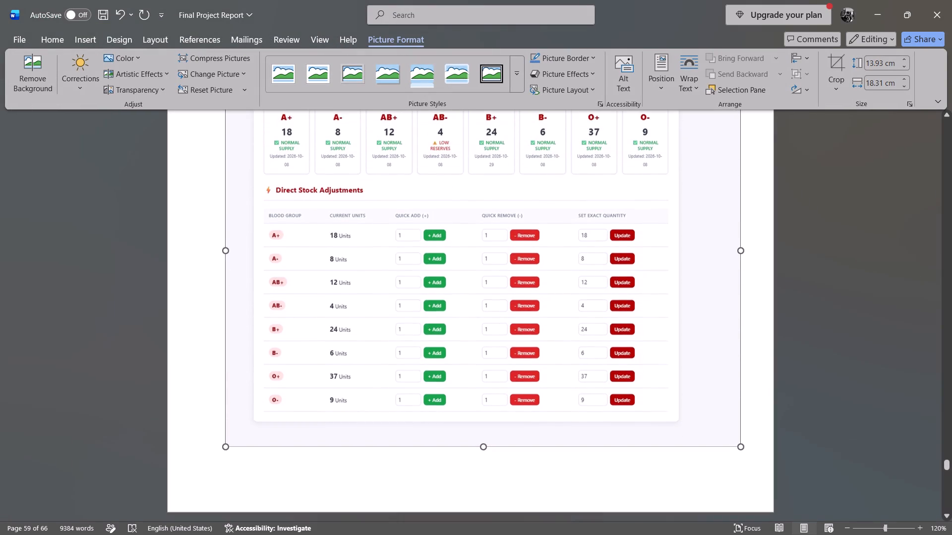
scroll(480, 346, up, 1)
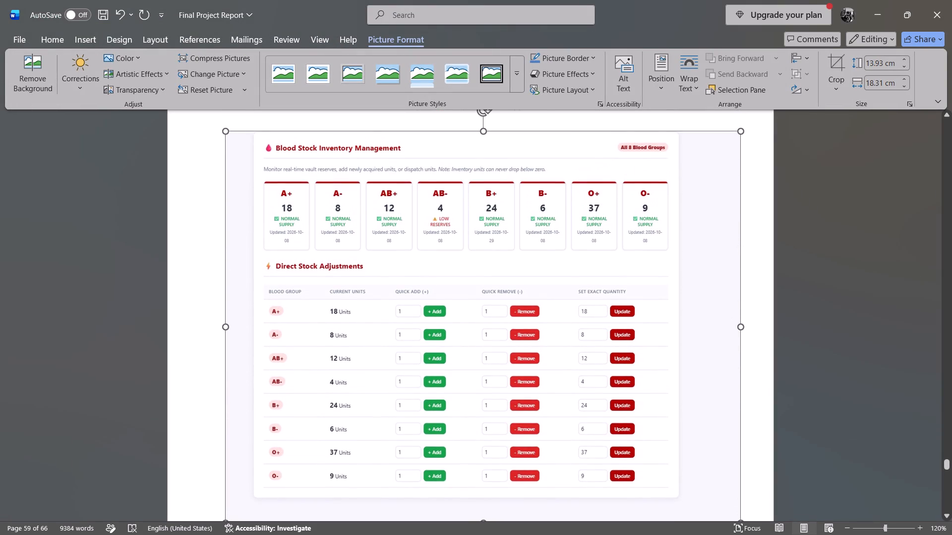
scroll(480, 346, down, 1)
click(753, 426)
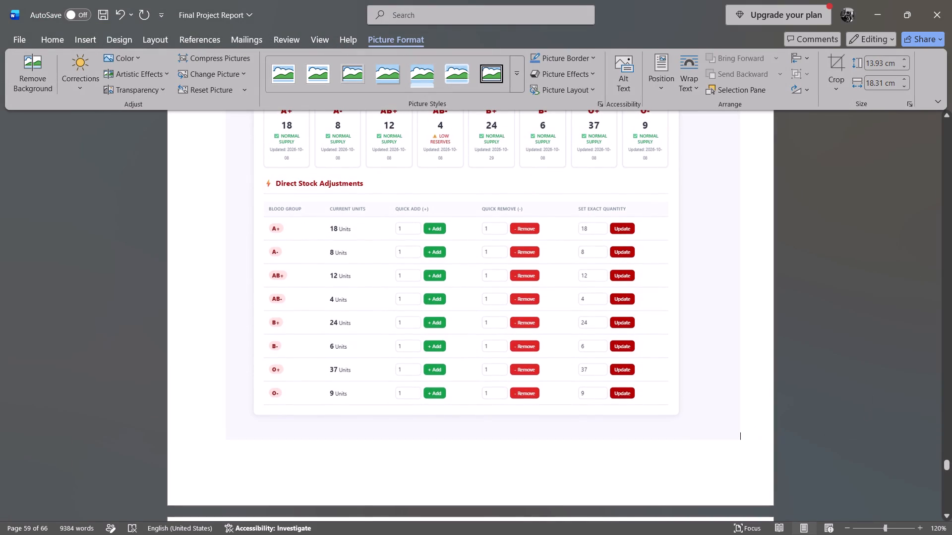
key(Return)
key(Return)
key(Return)
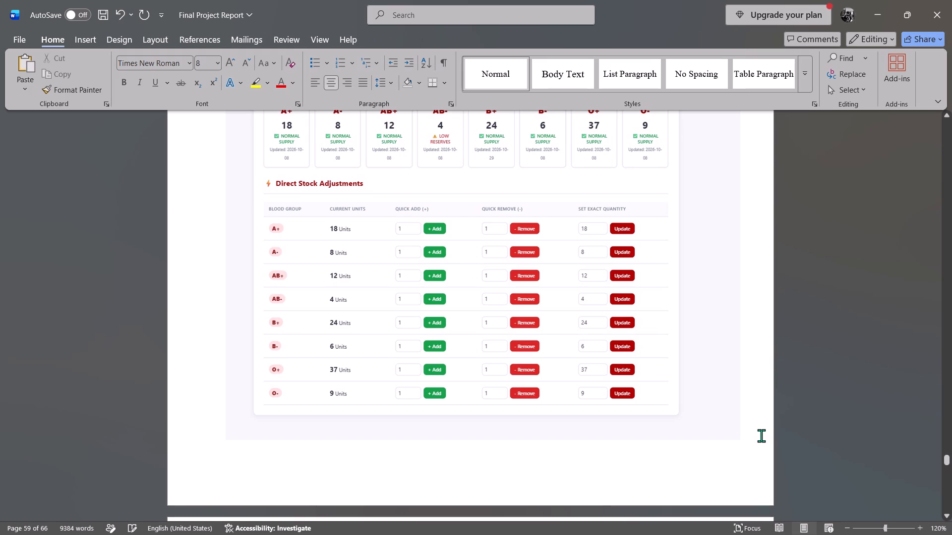
key(Return)
key(Return)
key(Return)
click(734, 439)
click(751, 434)
key(Return)
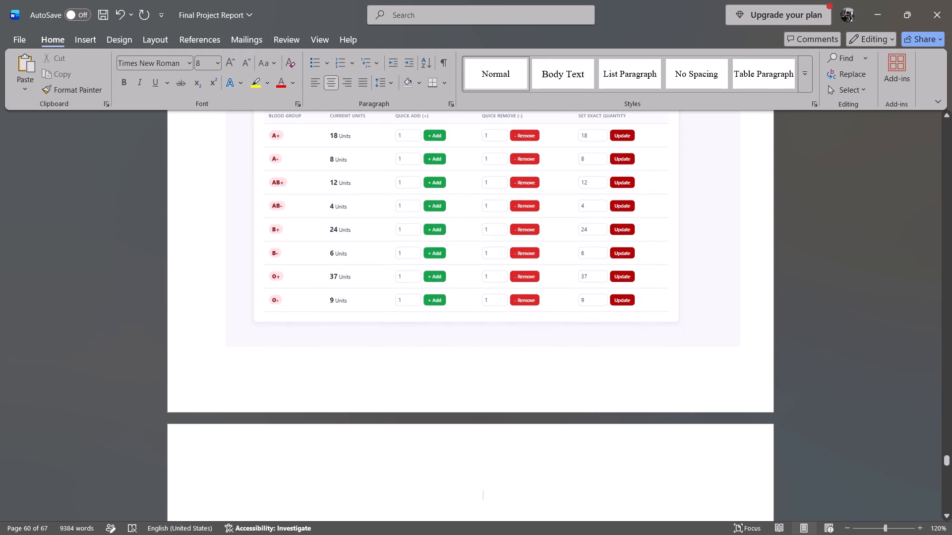
Remove one blank line between the Fig 6 caption and the Blood Stock Inventory Management screenshot.
scroll(763, 440, up, 4)
click(458, 282)
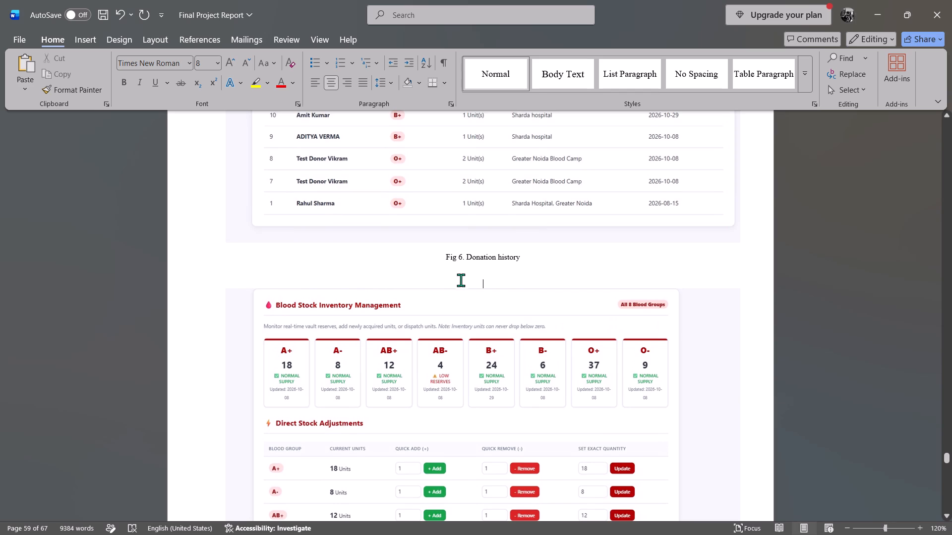
key(BackSpace)
Add the caption "Fig 7. Stock Inventory" on a new line below the Blood Stock Inventory Management screenshot.
scroll(508, 339, down, 6)
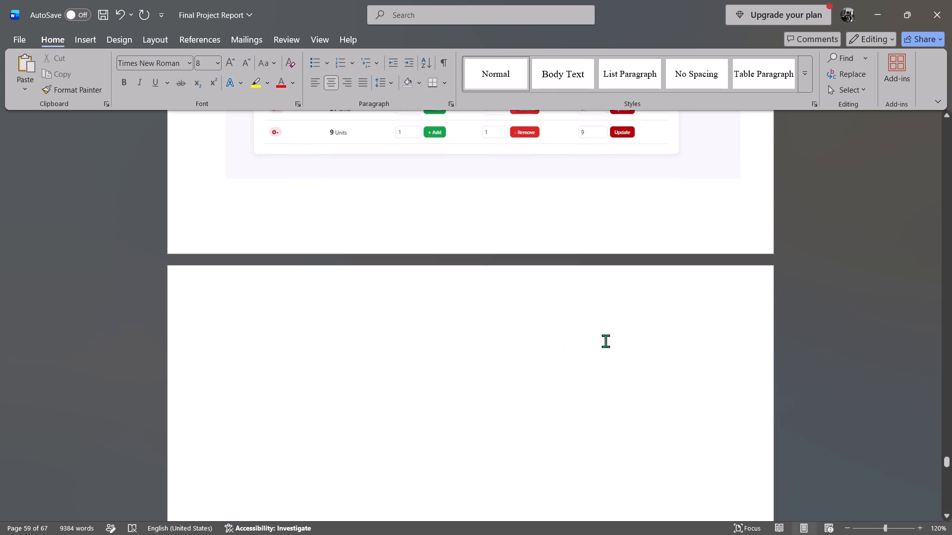
click(702, 142)
click(753, 148)
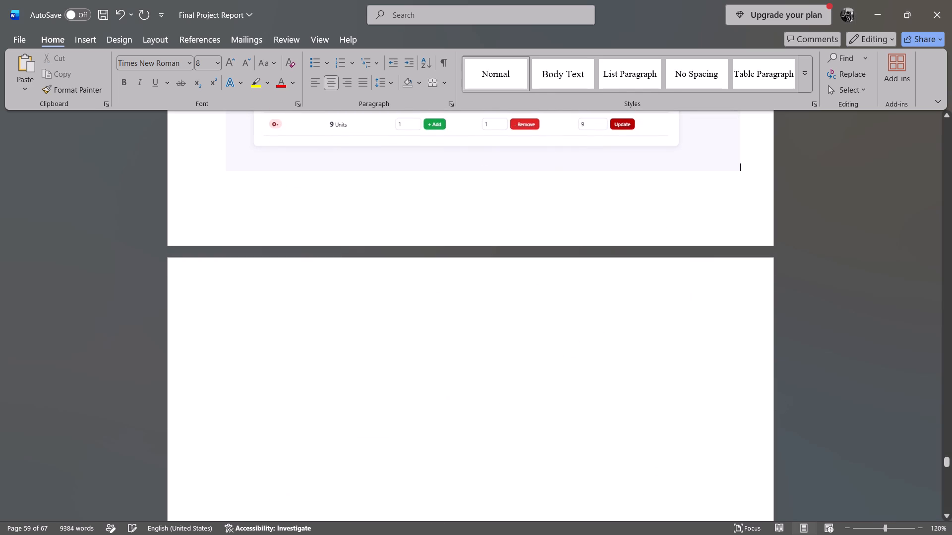
key(Return)
text(fig)
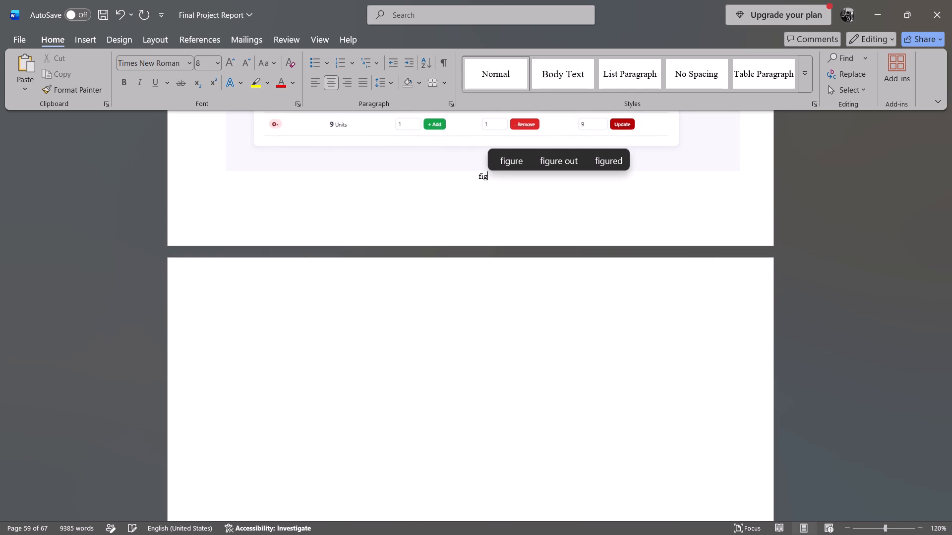
key(space)
scroll(757, 157, up, 1)
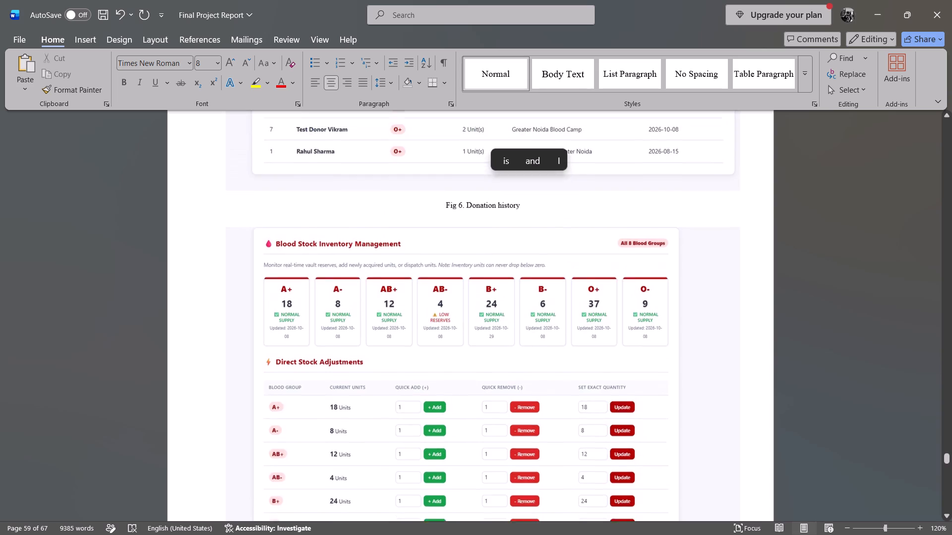
scroll(757, 157, up, 1)
text(7.)
key(space)
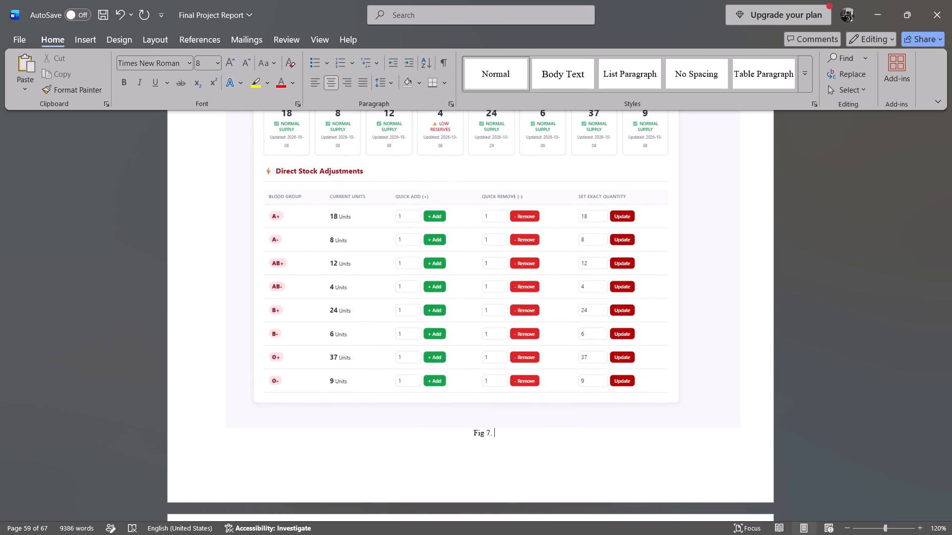
text(Storage)
key(space)
scroll(757, 157, down, 1)
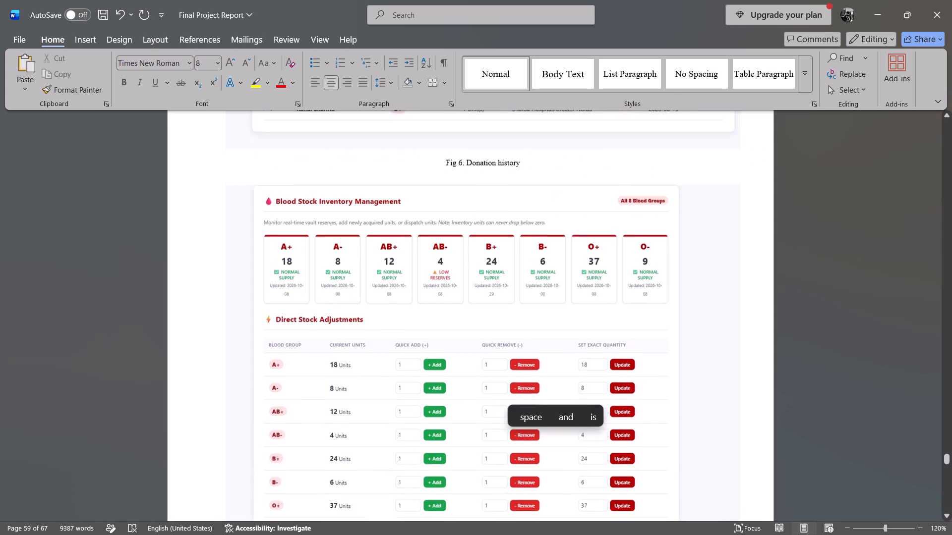
scroll(757, 157, down, 2)
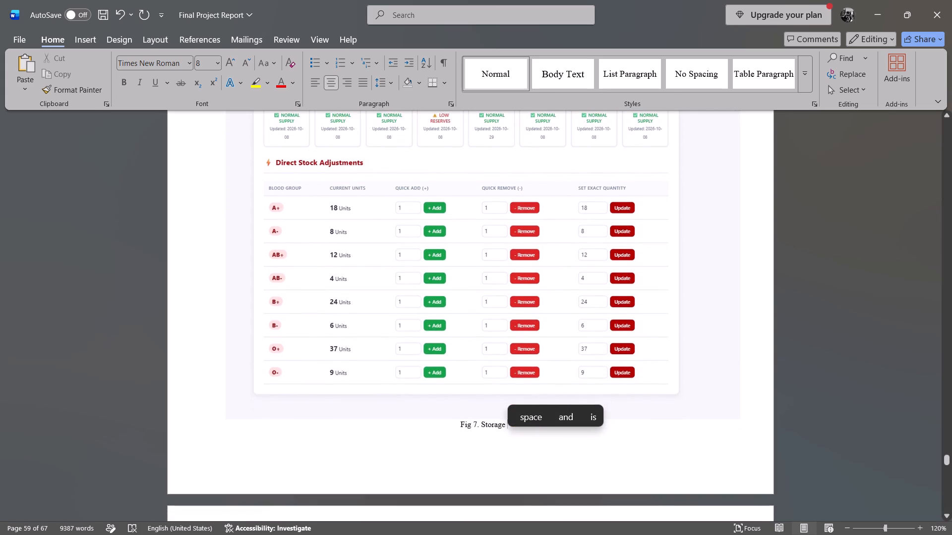
key(BackSpace)
key(BackSpace)
key(BackSpace)
key(BackSpace)
key(BackSpace)
text(ck Inventory)
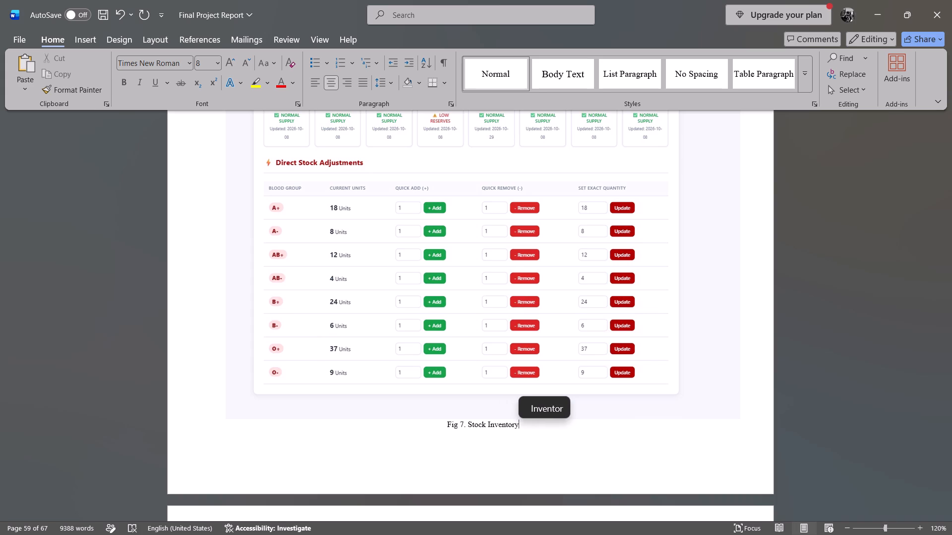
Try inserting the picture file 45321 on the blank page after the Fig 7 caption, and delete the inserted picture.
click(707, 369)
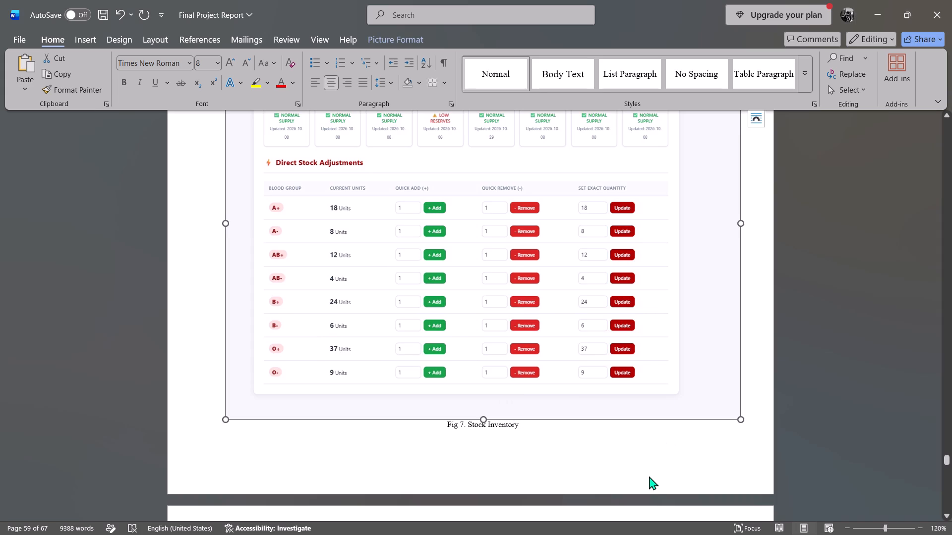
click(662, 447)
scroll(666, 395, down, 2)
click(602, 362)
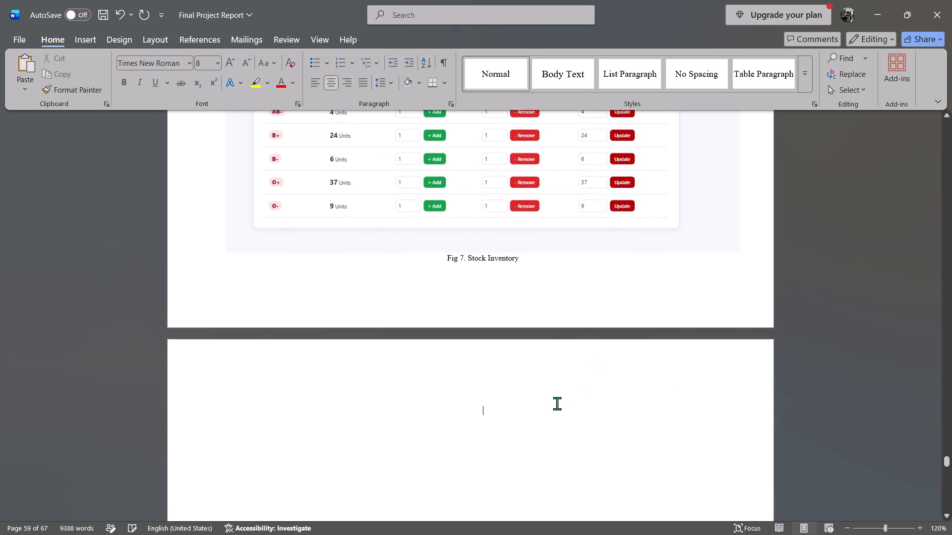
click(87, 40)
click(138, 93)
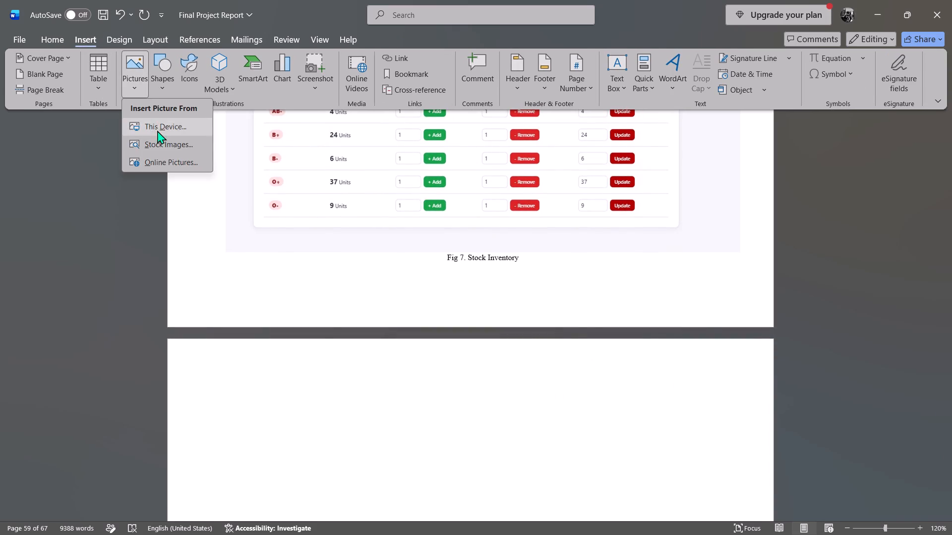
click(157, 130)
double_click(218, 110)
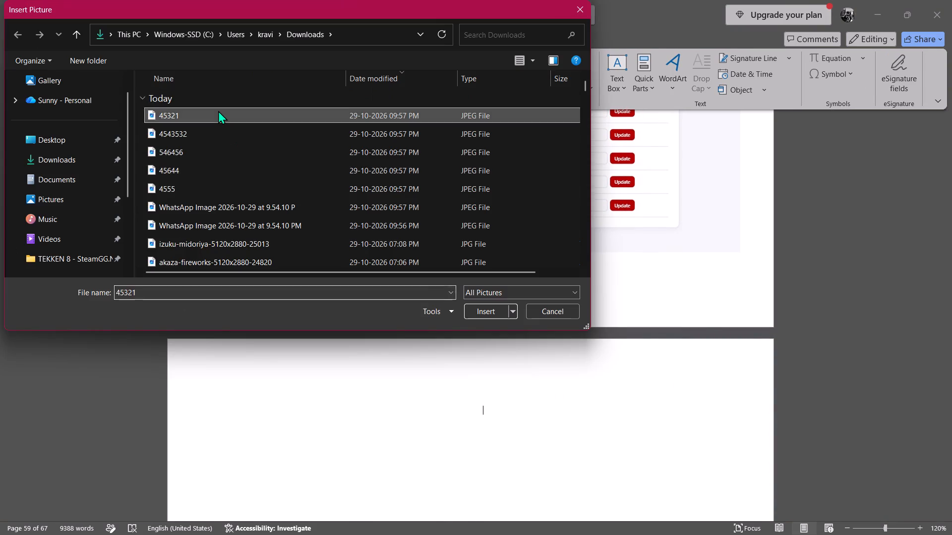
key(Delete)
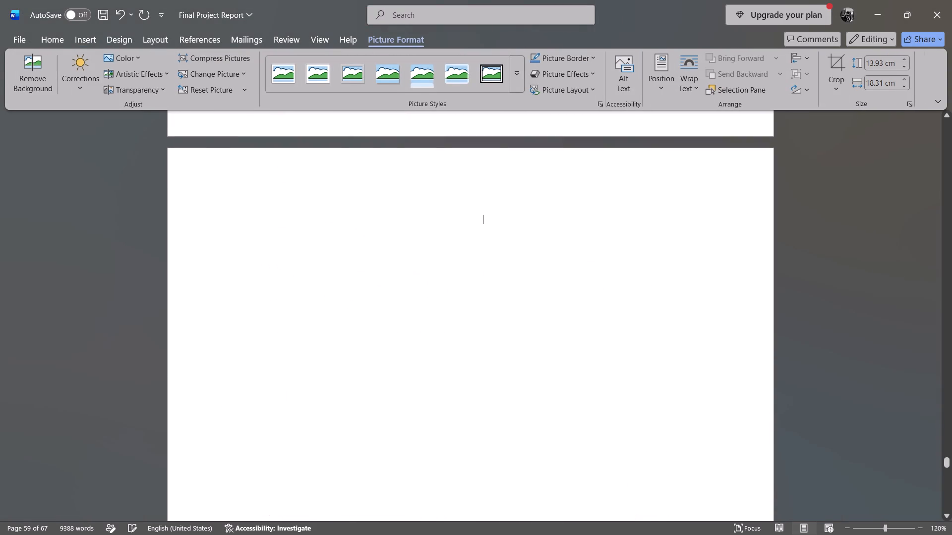
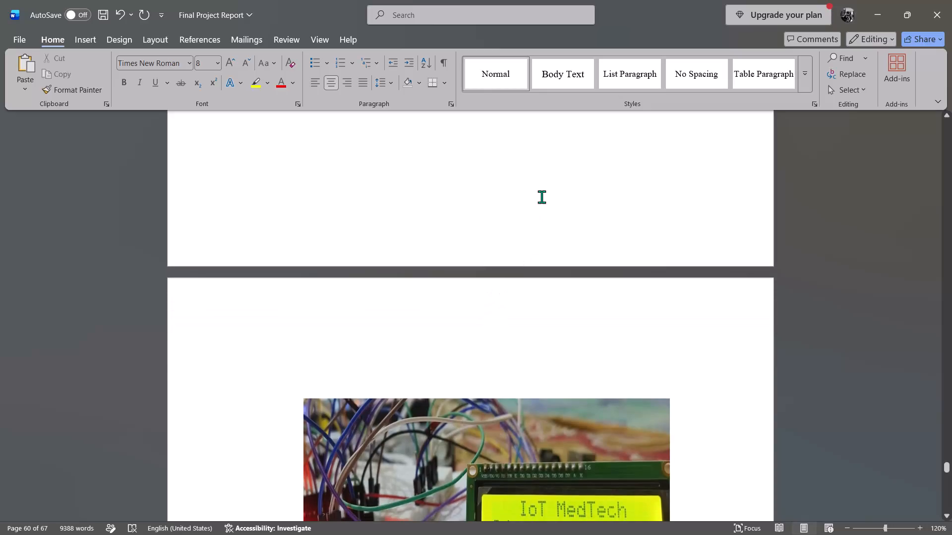
Delete the IoT MedTech LCD picture and its "Fig. 15: IoT MedTech Advancing Healthcare" caption.
click(535, 488)
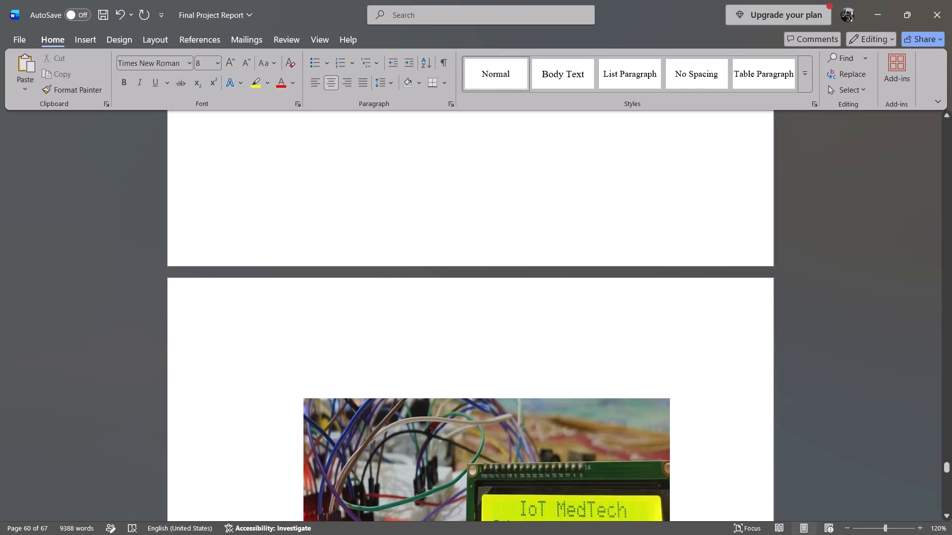
key(Delete)
scroll(539, 442, down, 1)
drag(573, 374, 398, 353)
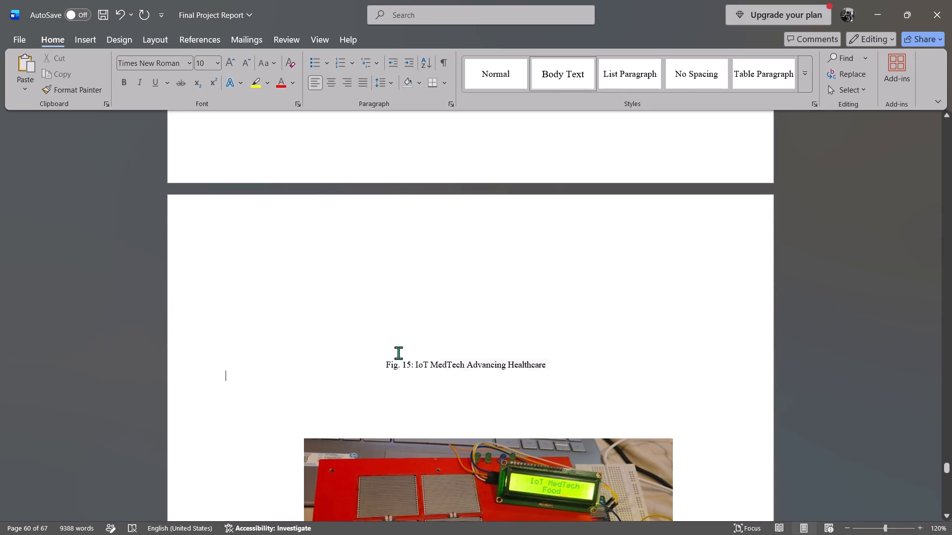
drag(398, 353, 347, 348)
key(Delete)
Delete the remaining old IoT MedTech pictures and captions, from the Food message picture through "Fig. 19: Telegram Bot".
drag(363, 343, 573, 534)
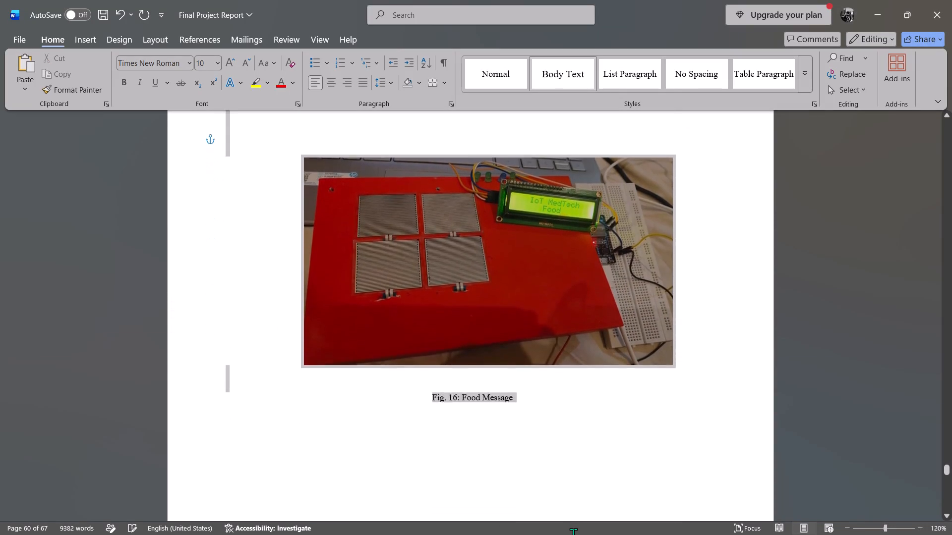
drag(573, 534, 573, 534)
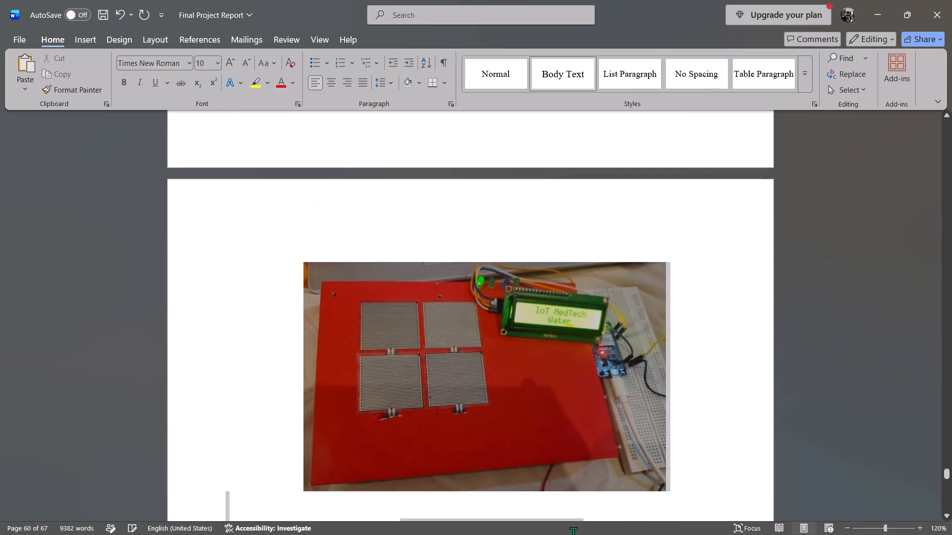
drag(573, 534, 569, 534)
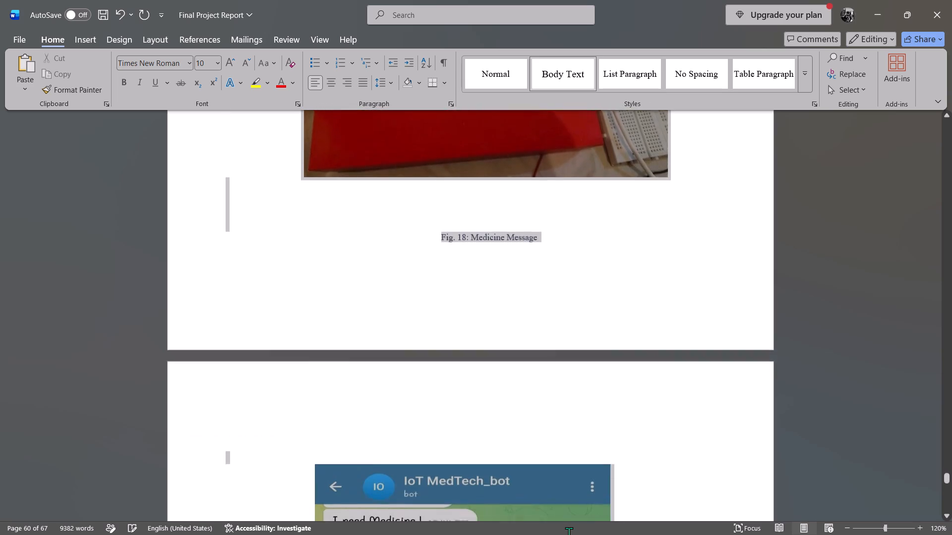
drag(569, 534, 625, 429)
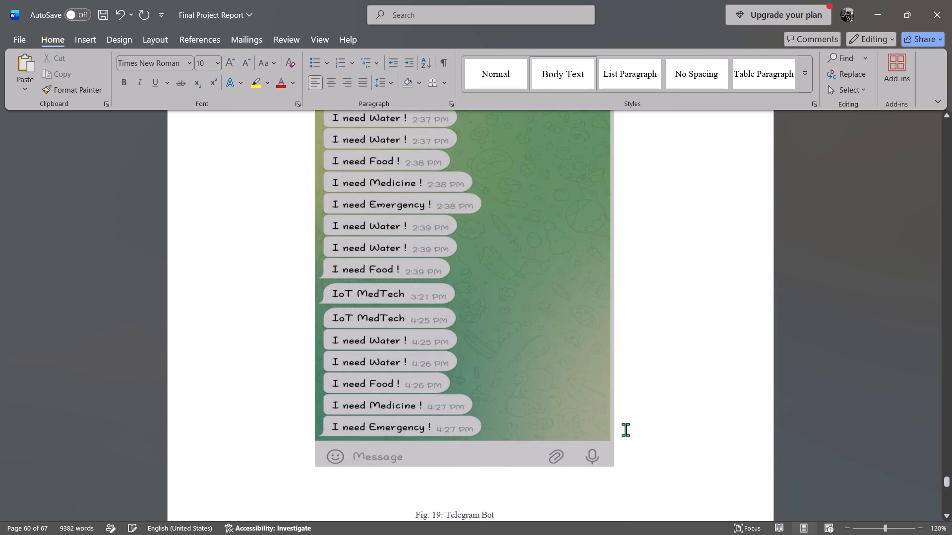
drag(625, 429, 506, 479)
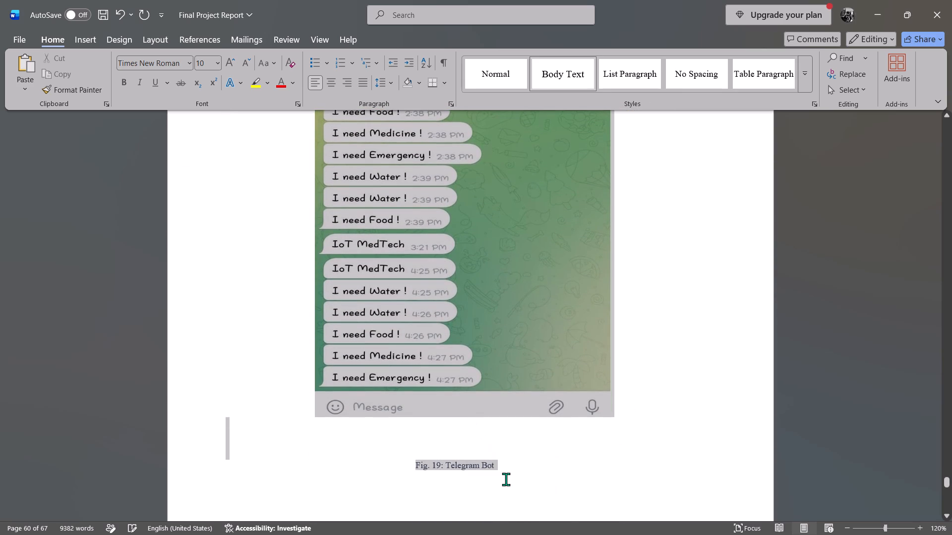
drag(506, 479, 504, 479)
key(Delete)
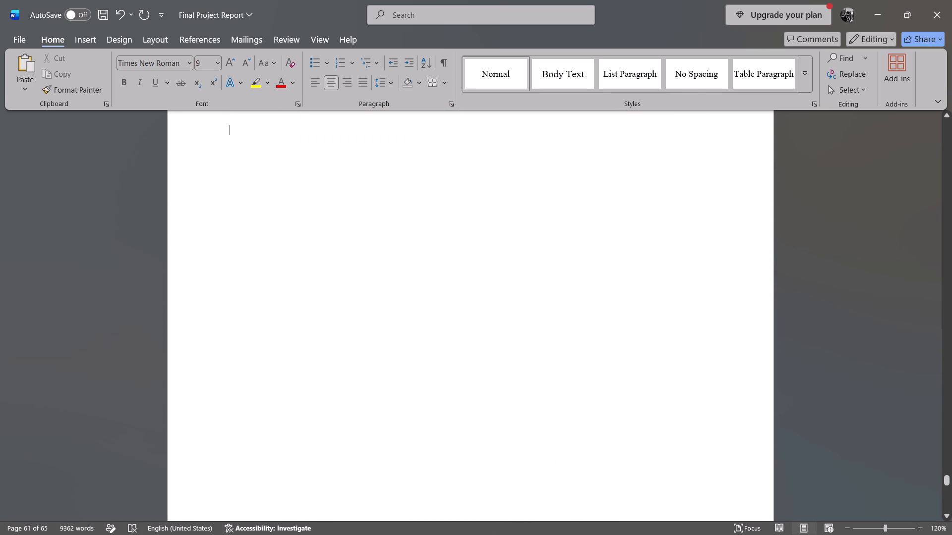
Remove the leftover blank lines back up to the "Fig 7. Stock Inventory" caption.
key(BackSpace)
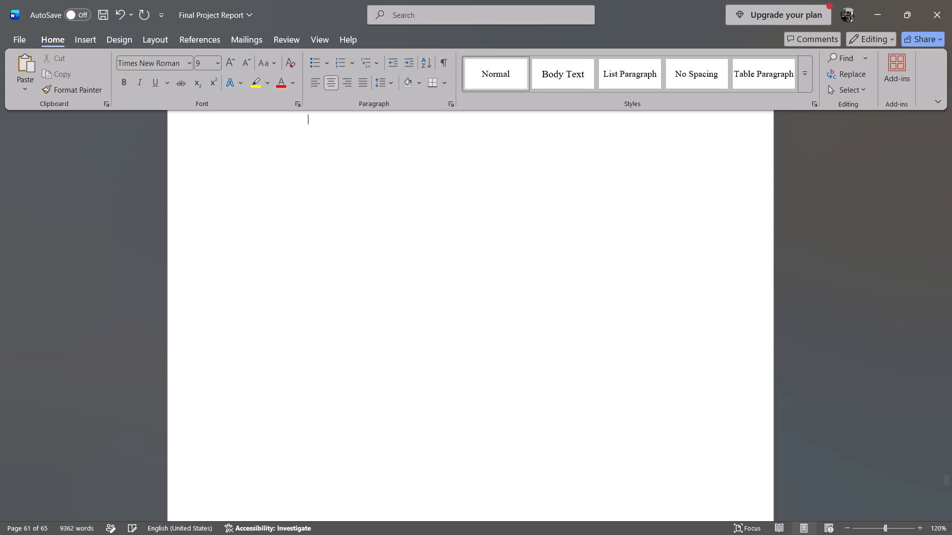
key(BackSpace)
key(BackSpace)
key(BackSpace)
key(BackSpace)
key(BackSpace)
key(BackSpace)
key(BackSpace)
key(BackSpace)
key(BackSpace)
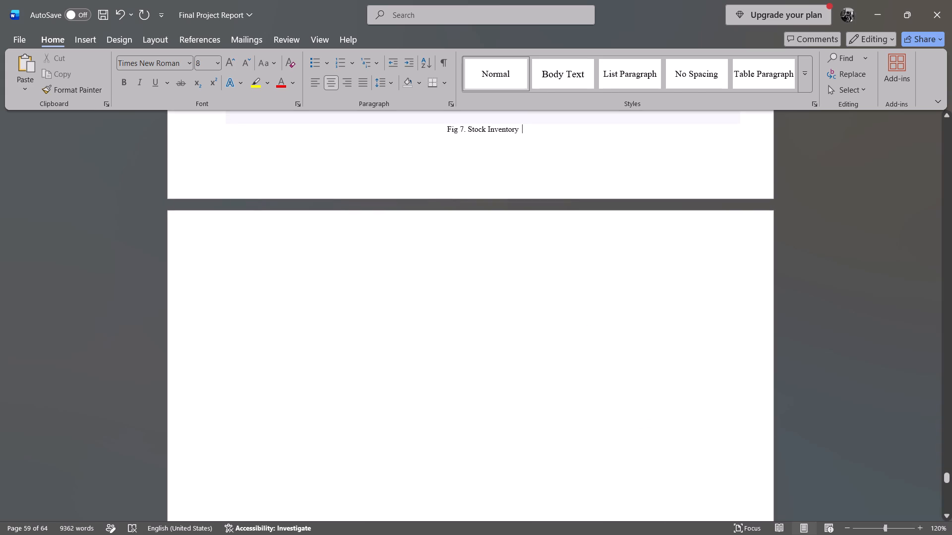
Try to remove the blank page between the "Fig 7. Stock Inventory" caption and the Chapter 8 heading.
click(576, 321)
scroll(571, 336, down, 1)
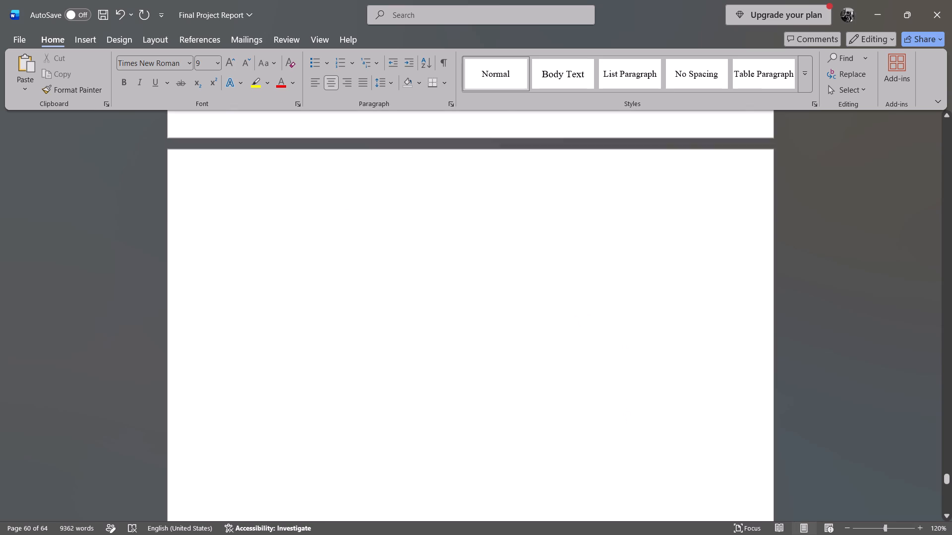
scroll(571, 336, down, 9)
click(546, 148)
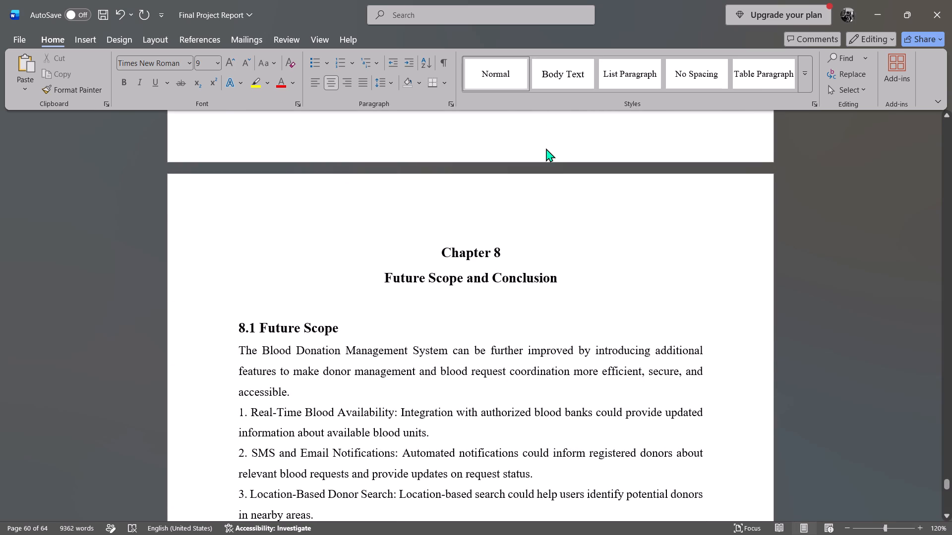
scroll(556, 139, up, 1)
click(542, 227)
click(560, 213)
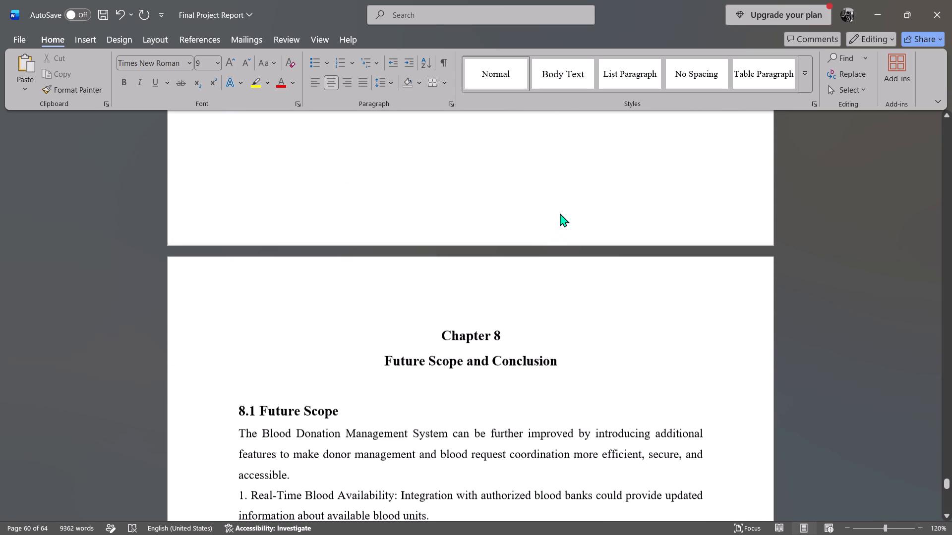
click(442, 338)
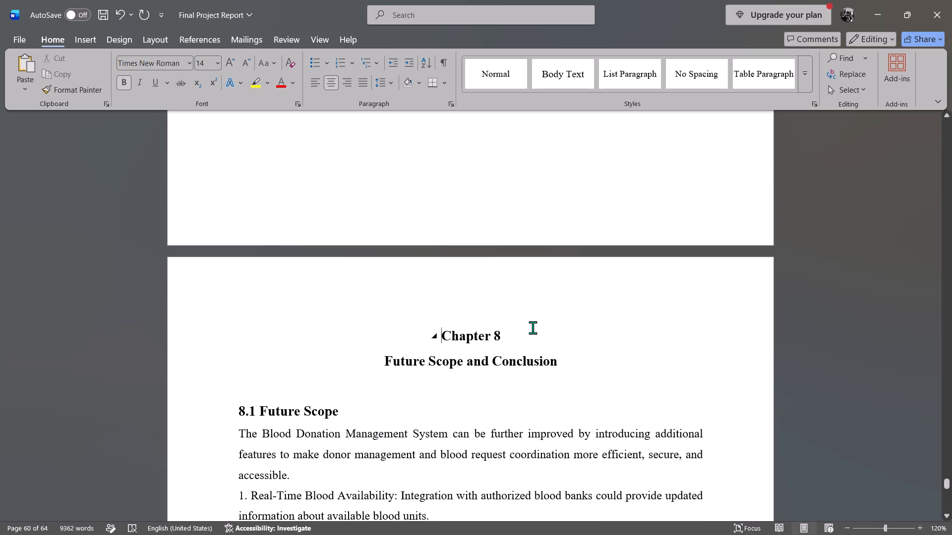
key(BackSpace)
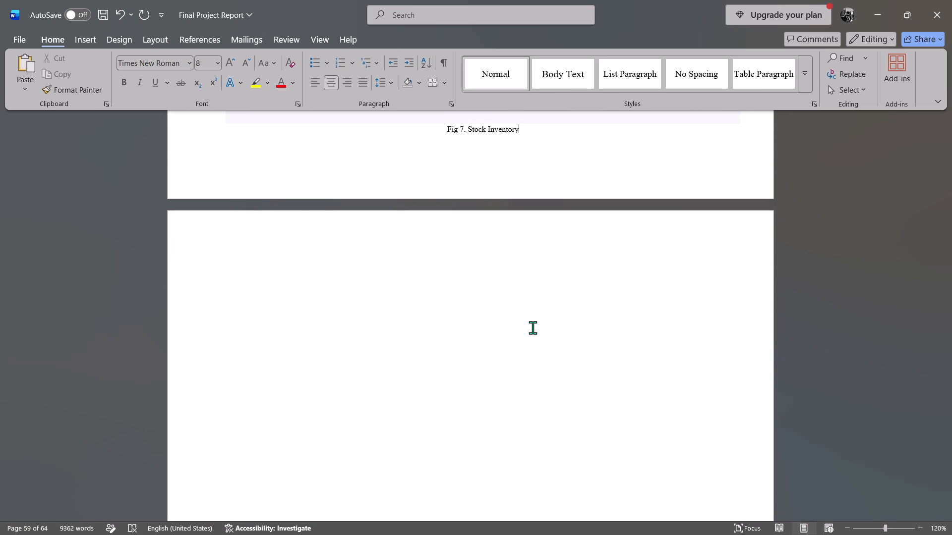
click(526, 330)
Review the Chapter 7 screenshots, captions and page layout, going back to section 6.7 Discussion.
scroll(561, 246, up, 4)
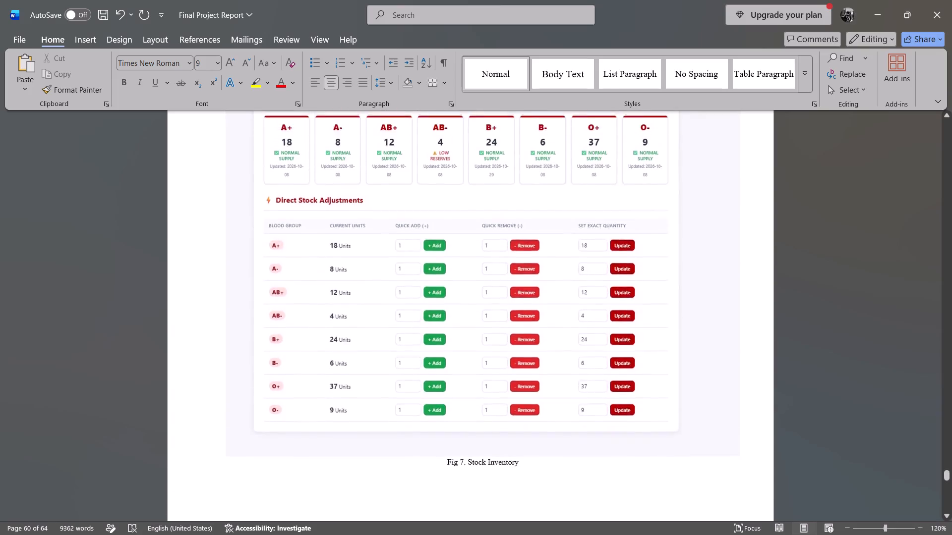
scroll(556, 246, up, 13)
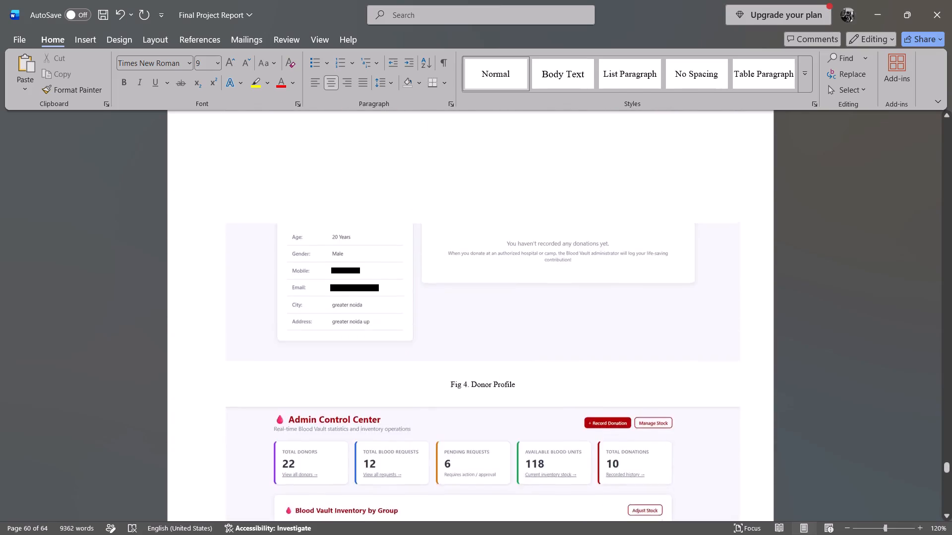
scroll(554, 251, up, 12)
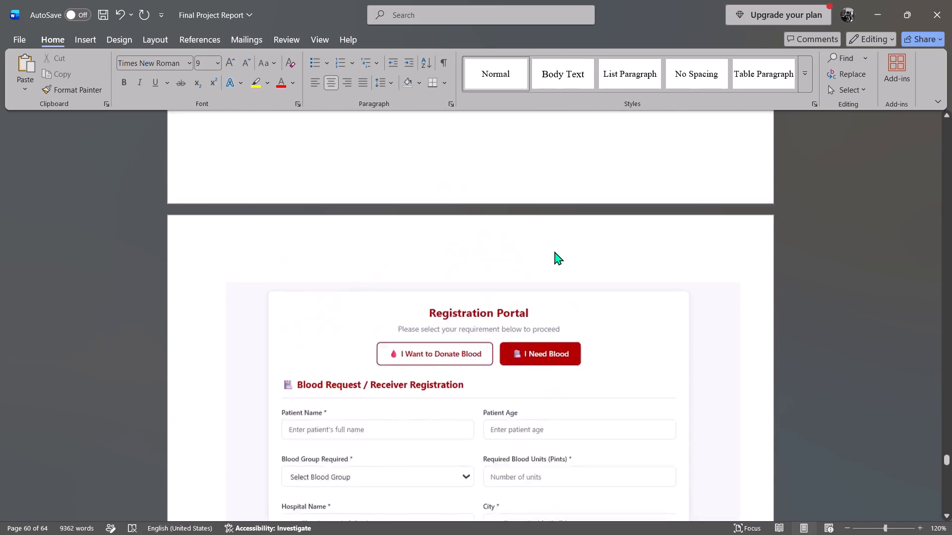
scroll(554, 251, up, 8)
scroll(554, 251, down, 1)
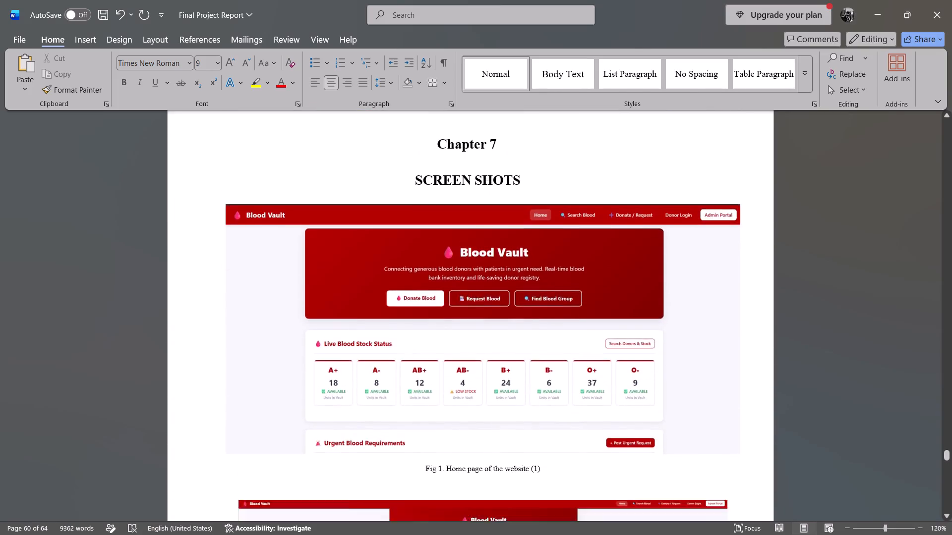
scroll(554, 251, down, 1)
scroll(554, 251, up, 7)
scroll(554, 251, down, 3)
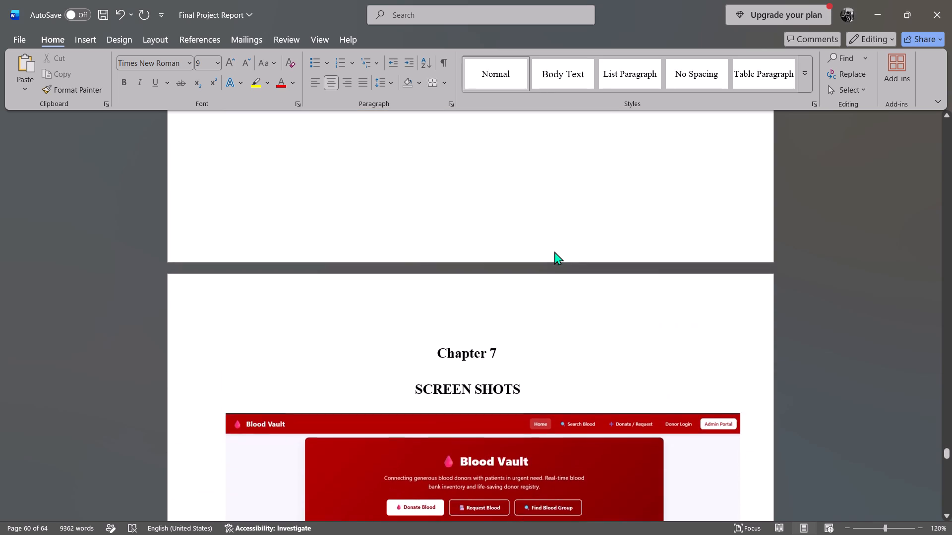
scroll(554, 251, down, 2)
scroll(554, 251, up, 16)
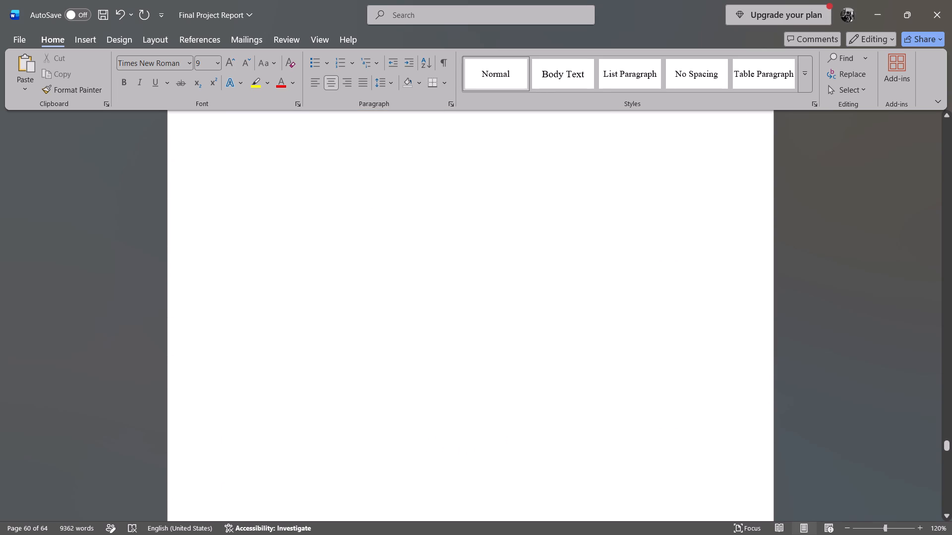
scroll(554, 251, up, 14)
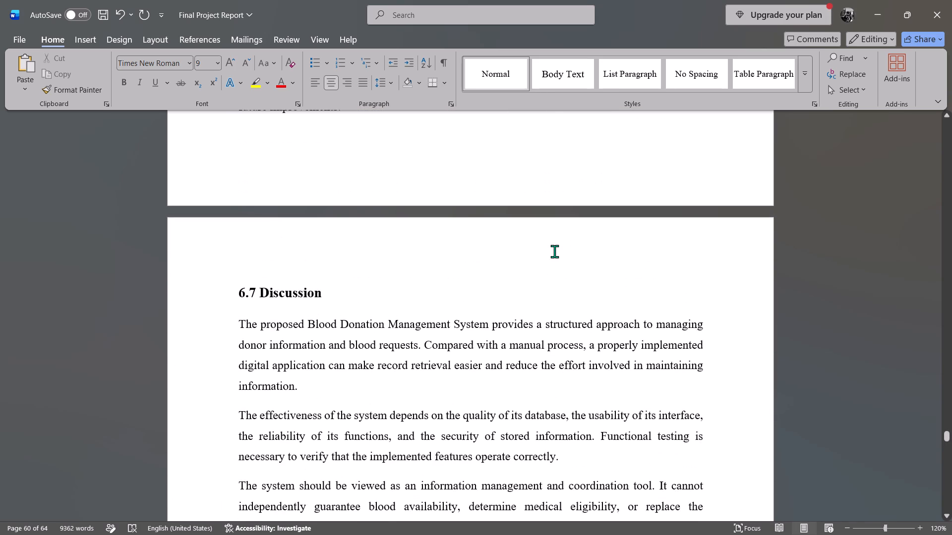
Review the rest of the report from Chapter 8 through the references and closing notes.
scroll(554, 251, down, 2)
middle_click(717, 250)
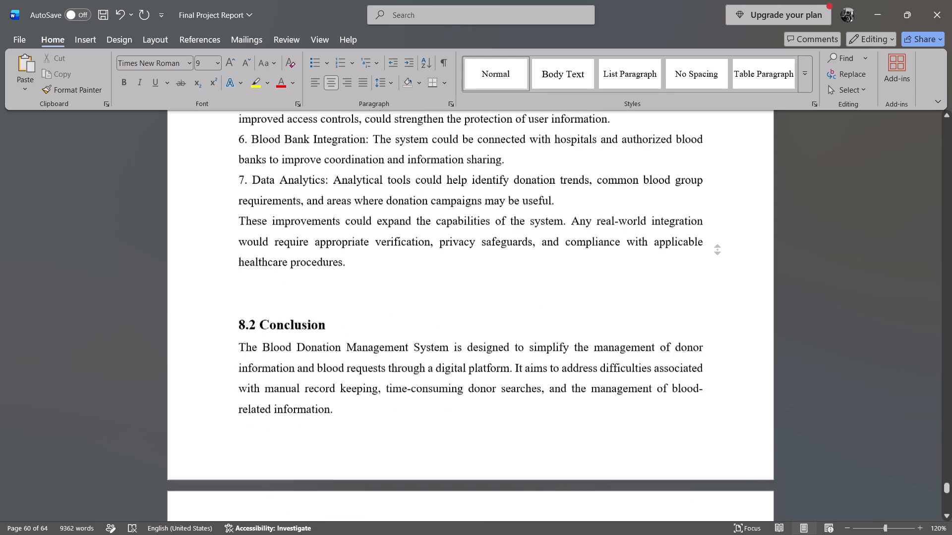
scroll(686, 318, up, 1)
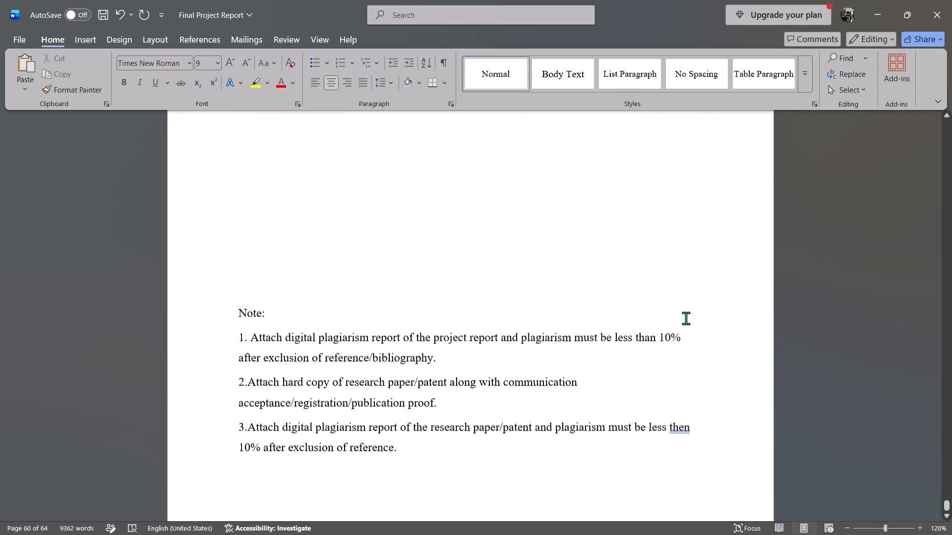
scroll(686, 318, up, 5)
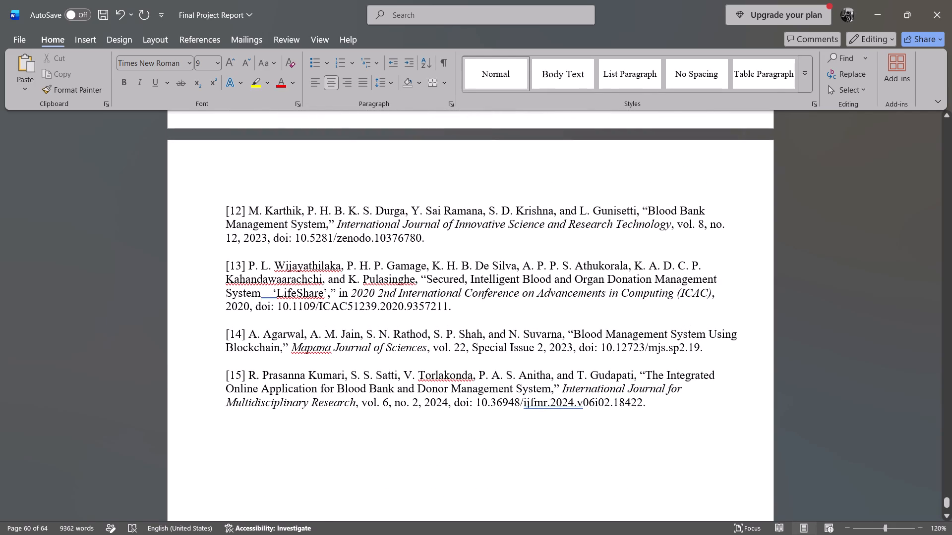
Save the edited Final Project Report under its existing name, checking it through to the closing notes.
key(ctrl+s)
scroll(143, 168, up, 5)
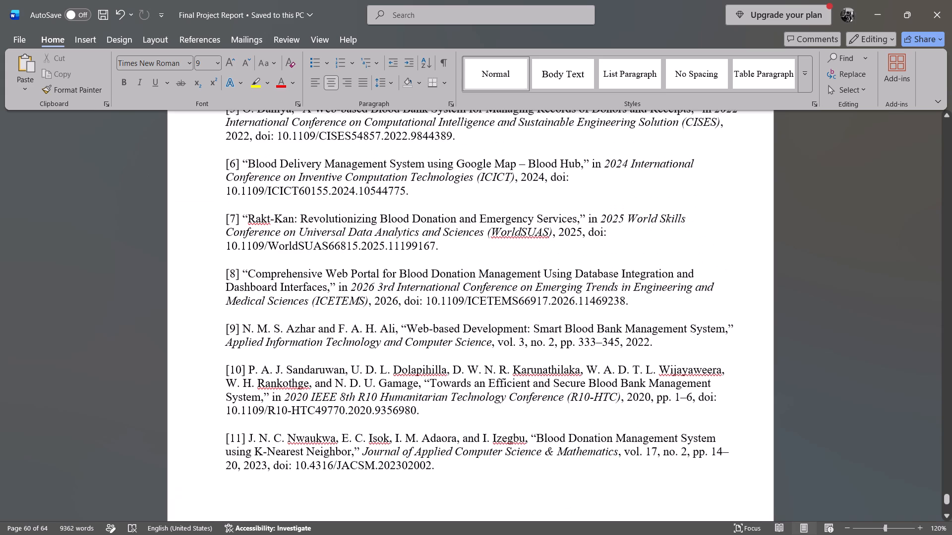
middle_click(126, 201)
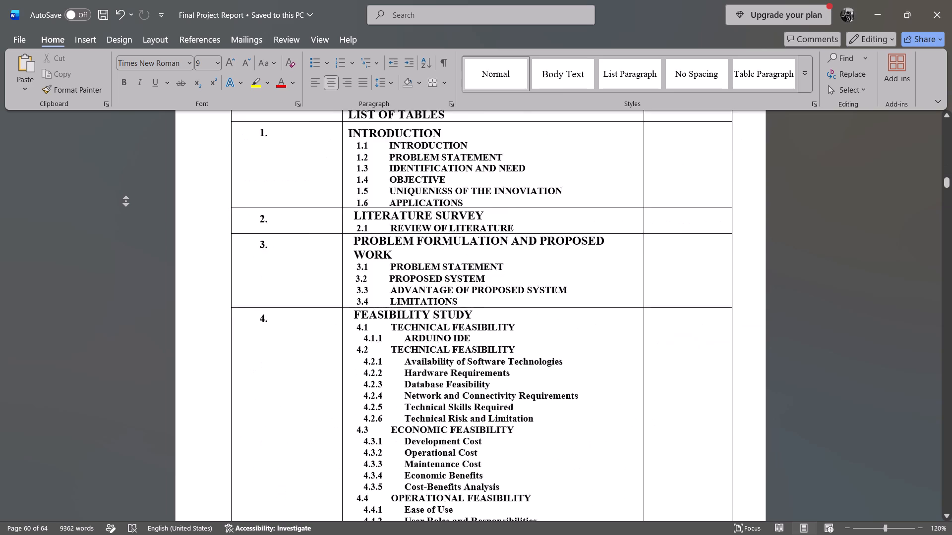
middle_click(255, 292)
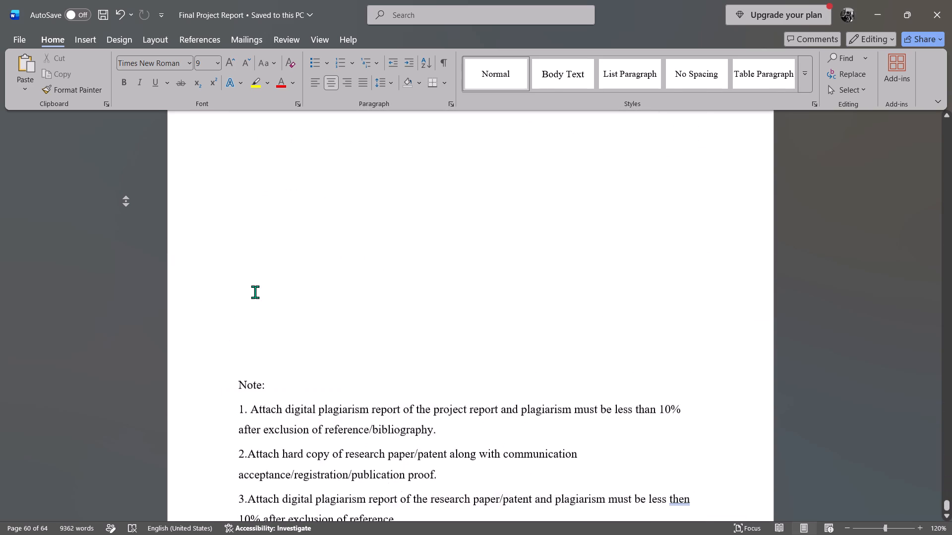
scroll(289, 321, down, 2)
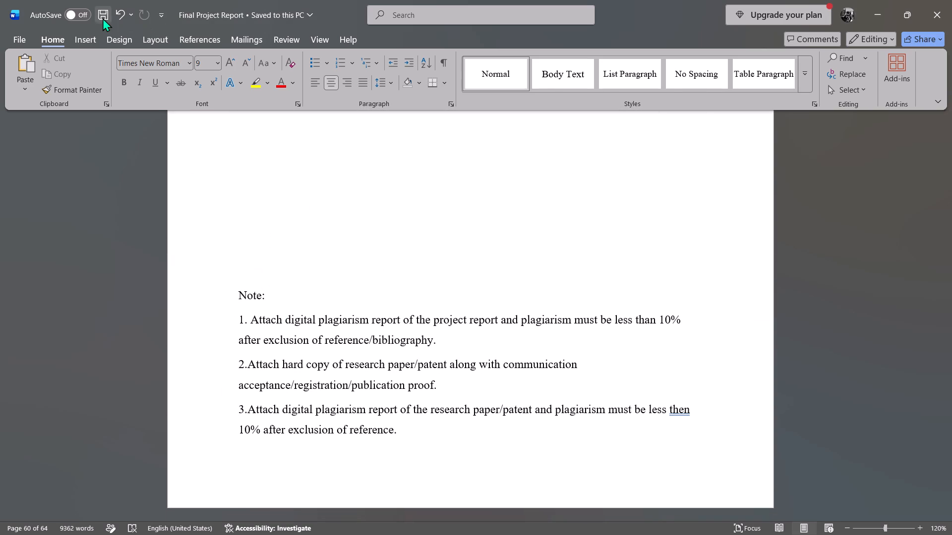
click(98, 18)
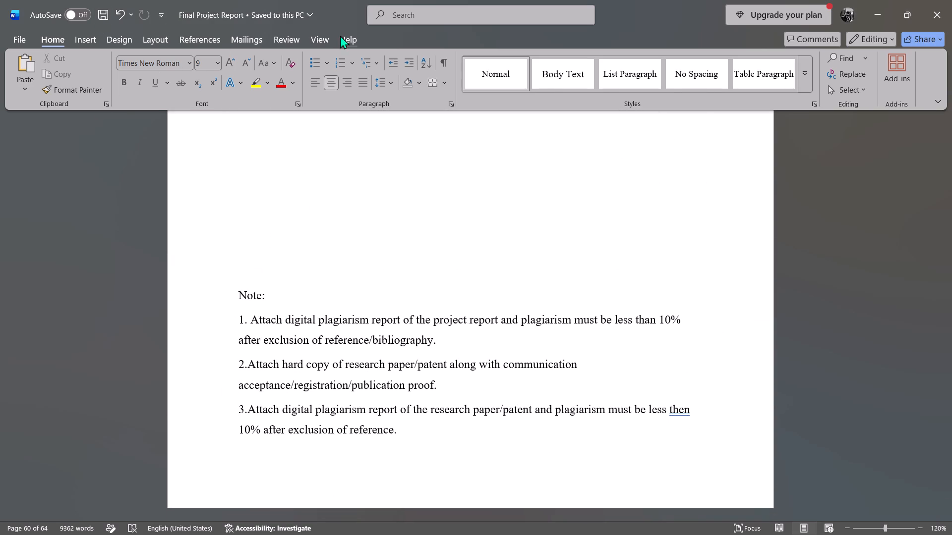
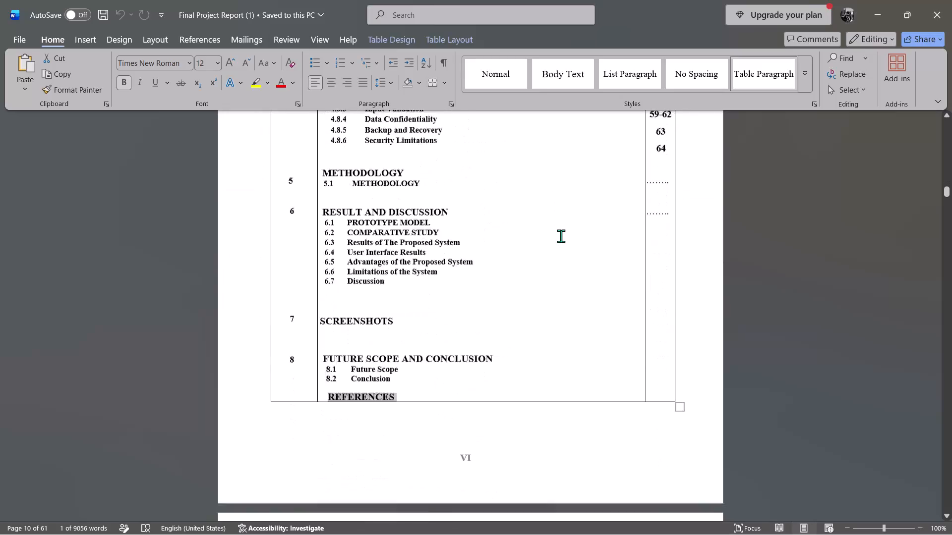
Examine the end of the table of contents and the list of figures in the Final Project Report (1) document.
scroll(569, 234, down, 5)
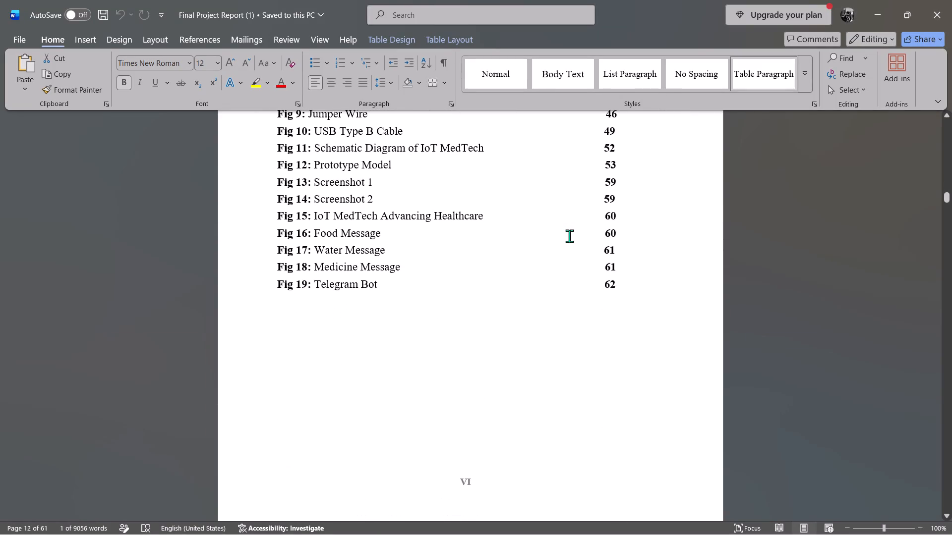
click(885, 6)
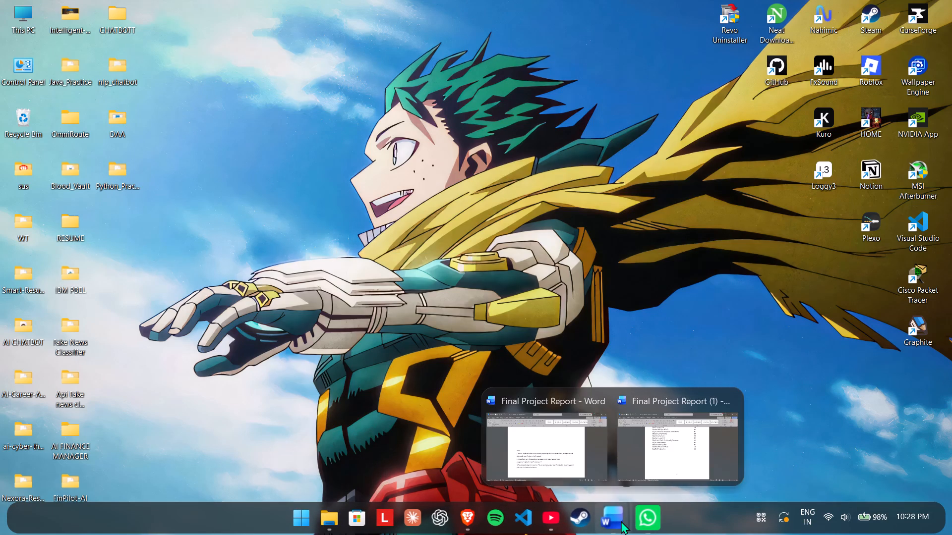
click(619, 521)
double_click(606, 515)
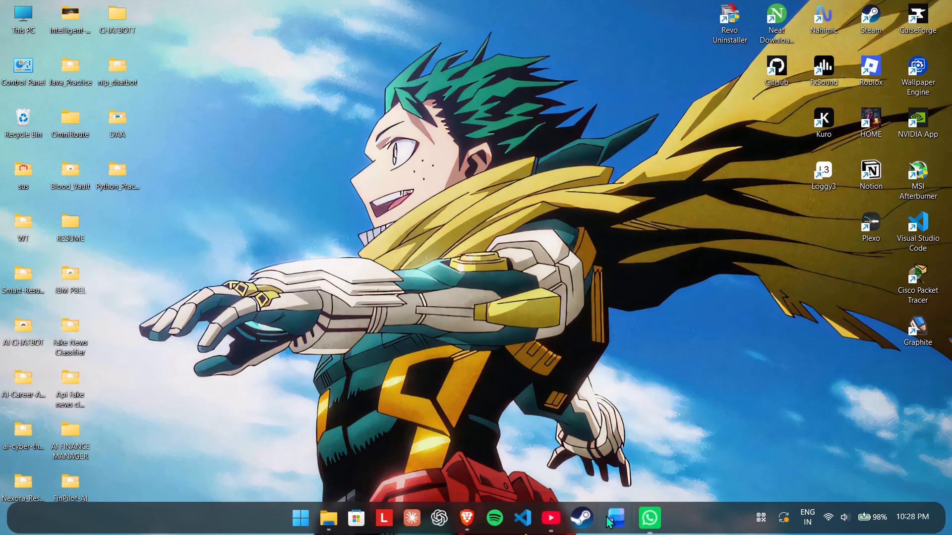
click(688, 431)
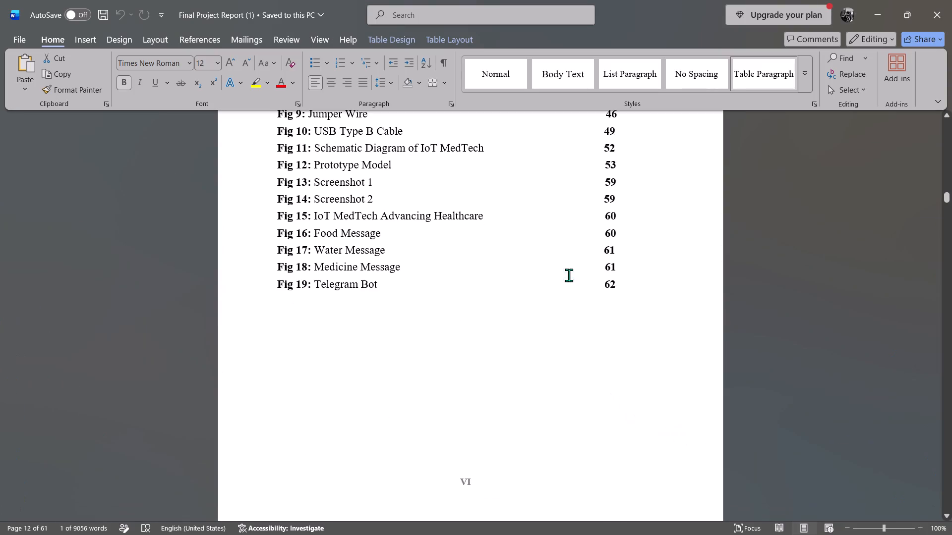
Close the Final Project Report (1) document.
click(951, 0)
Switch to the Final Project Report in Word, check its last references and closing notes, and minimize the document window.
click(625, 521)
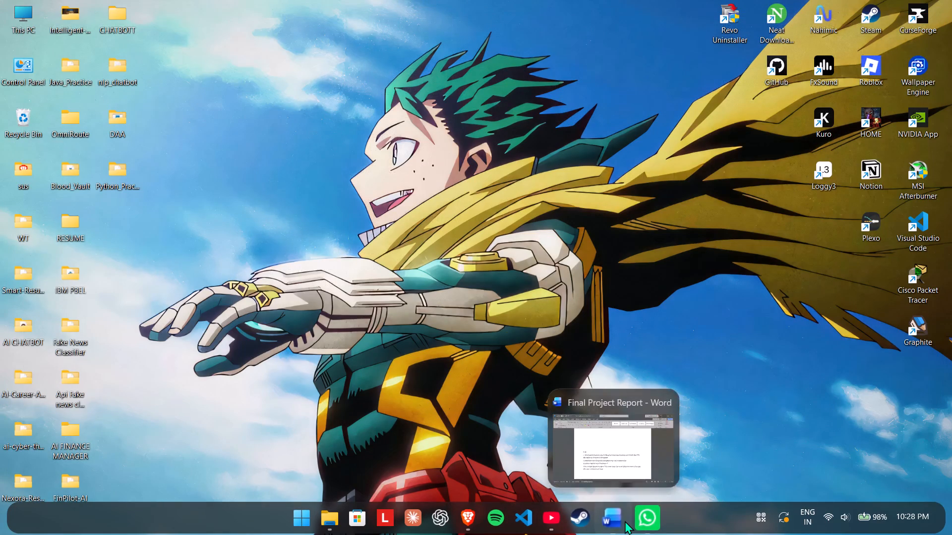
scroll(494, 269, up, 3)
scroll(494, 269, down, 2)
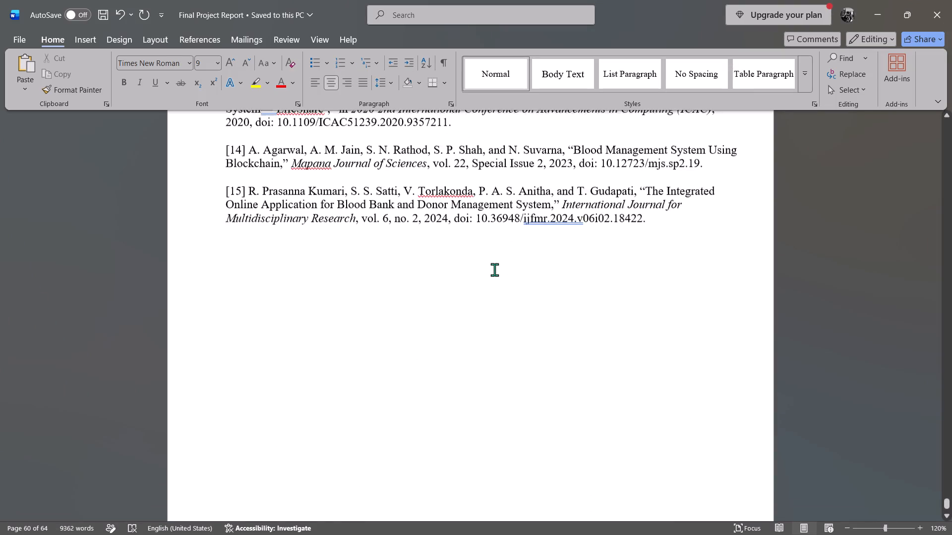
scroll(494, 269, down, 3)
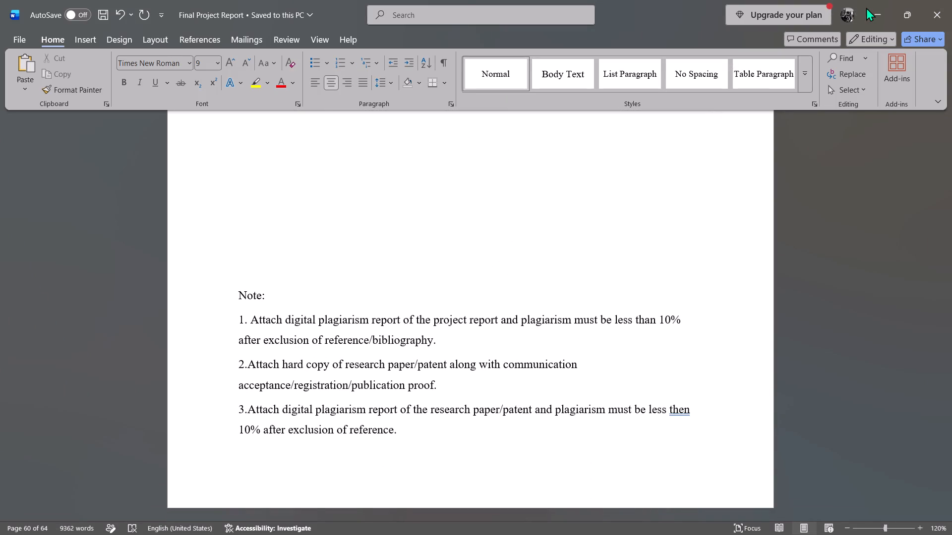
click(866, 7)
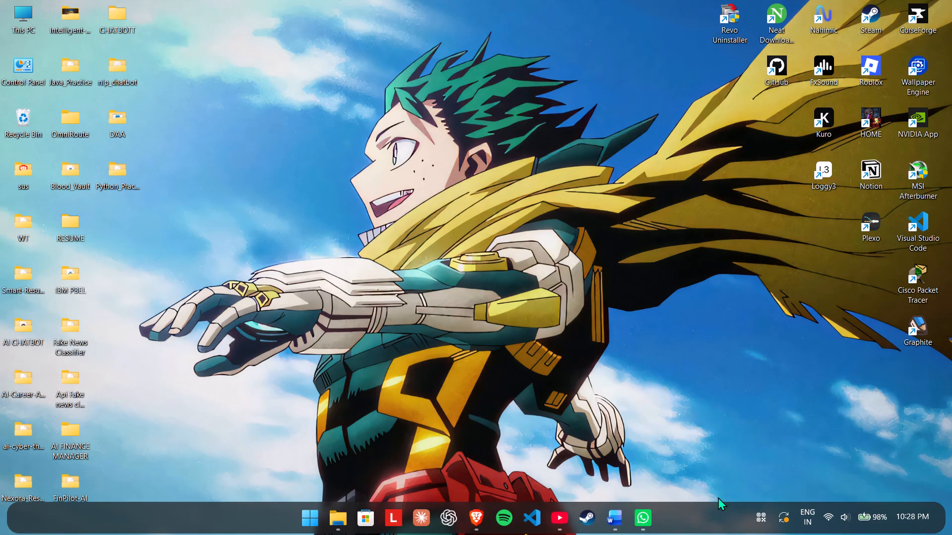
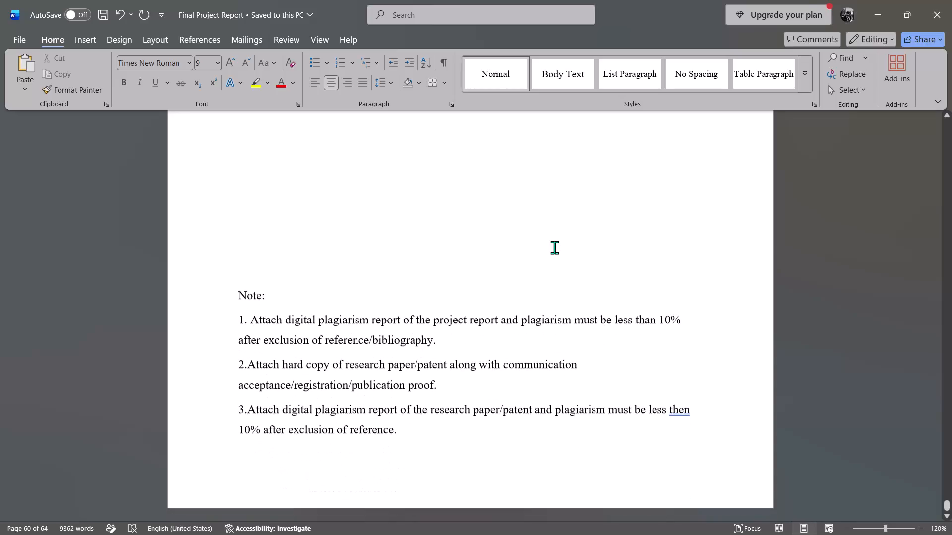
Close the Final Project Report document, and bring up the Brave browser window and close it as well.
click(951, 0)
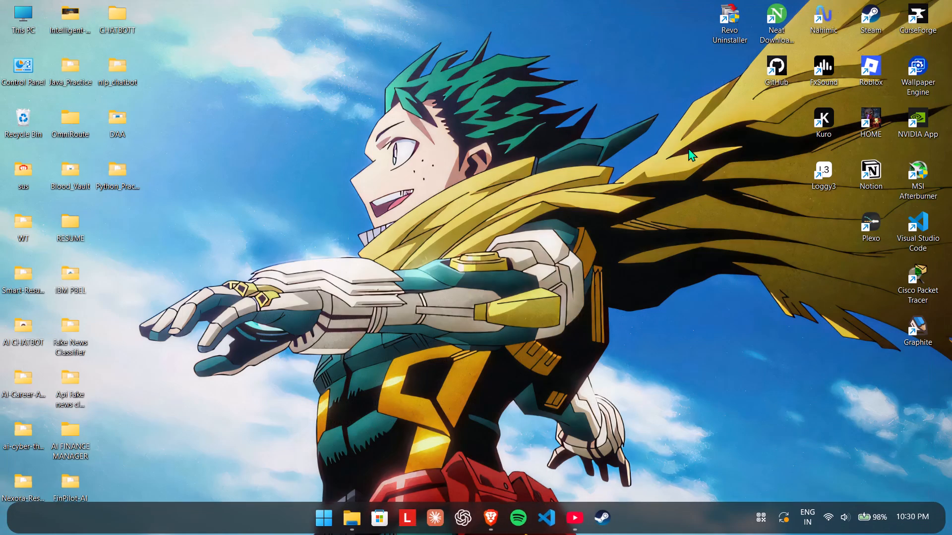
click(507, 515)
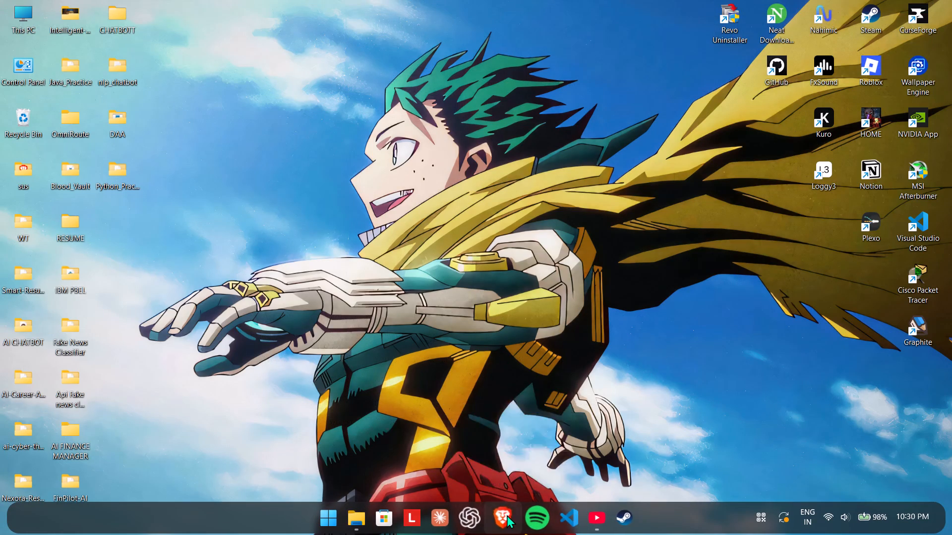
click(951, 0)
Show the hidden background app icons in the system tray.
click(761, 526)
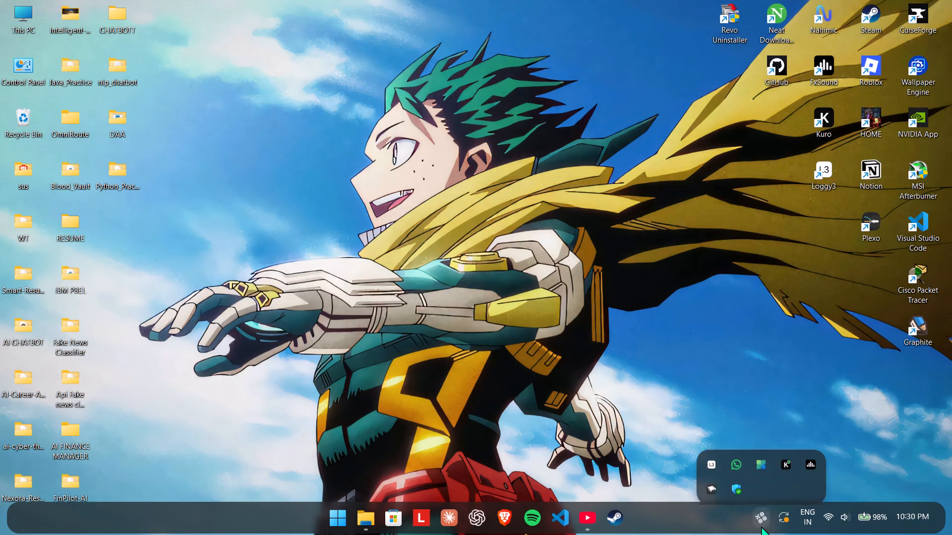
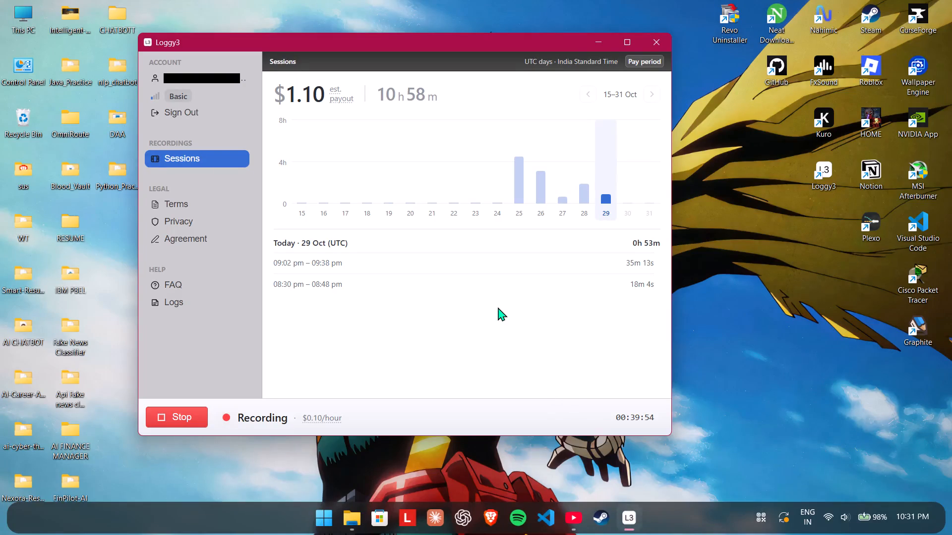
Stop the running Loggy3 recording session and close the Loggy3 window.
click(163, 414)
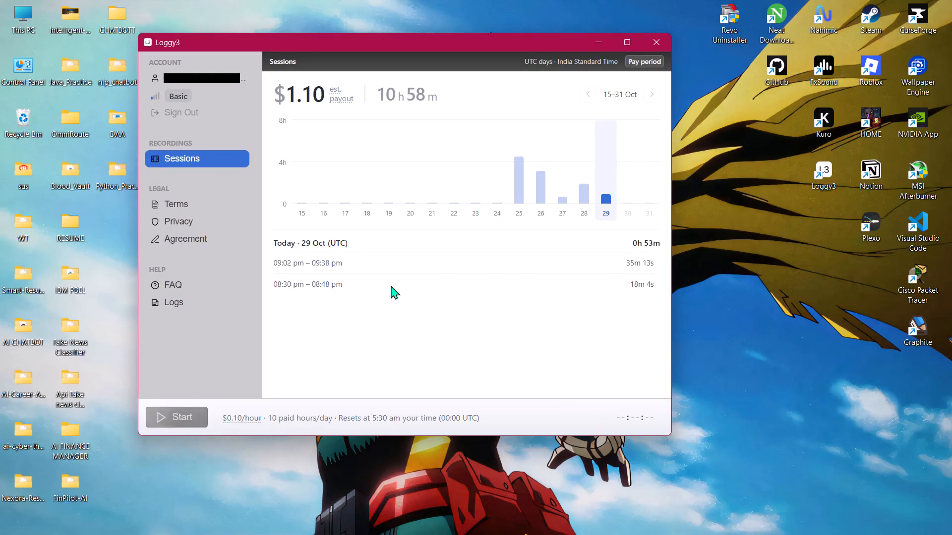
click(656, 35)
Refresh the desktop.
click(604, 294)
right_drag(645, 162, 637, 162)
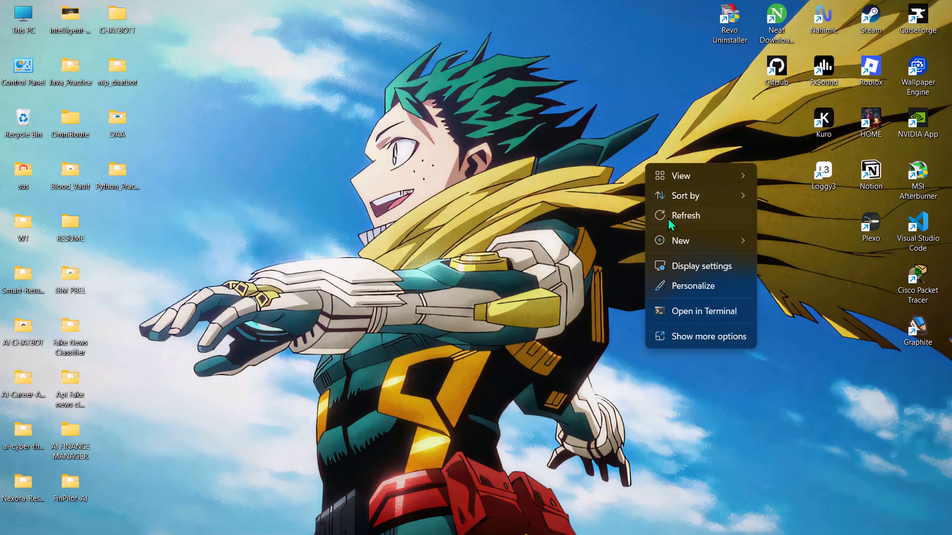
click(674, 222)
Bring up the open YouTube app window and close it, and do the same with the File Explorer window.
click(589, 526)
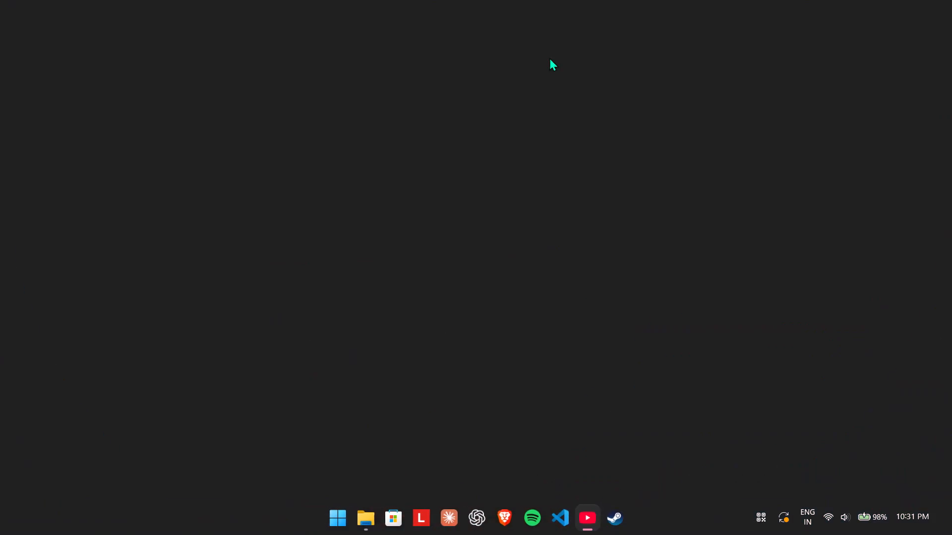
double_click(726, 331)
click(951, 0)
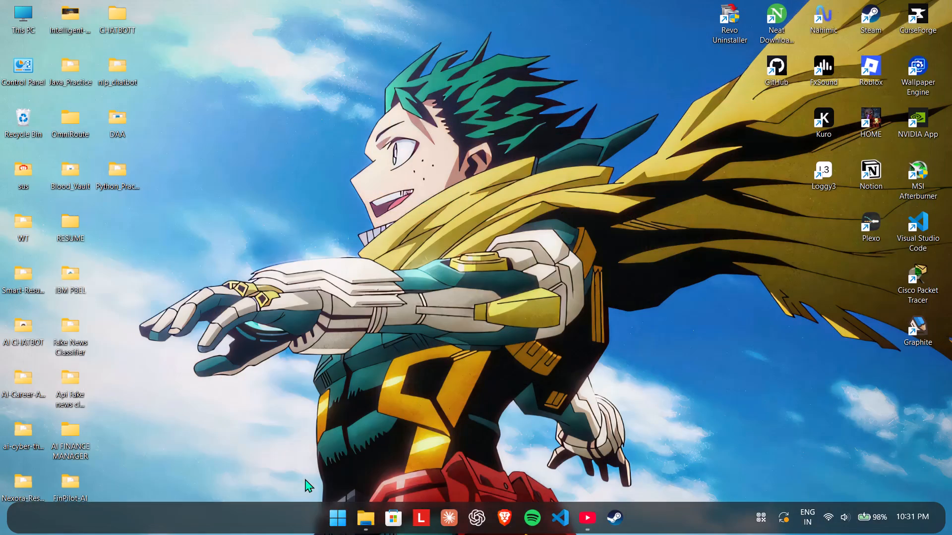
click(360, 526)
click(951, 0)
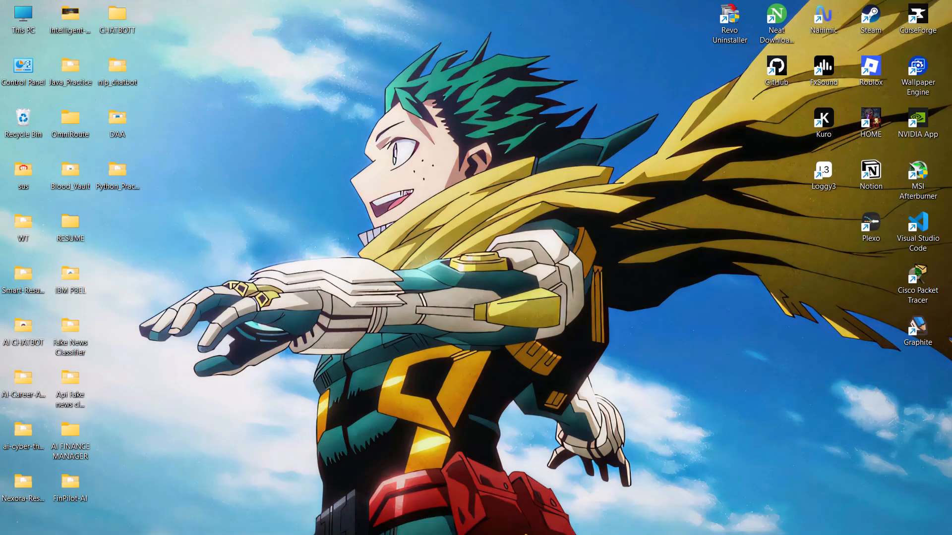
Refresh the desktop again.
right_click(354, 81)
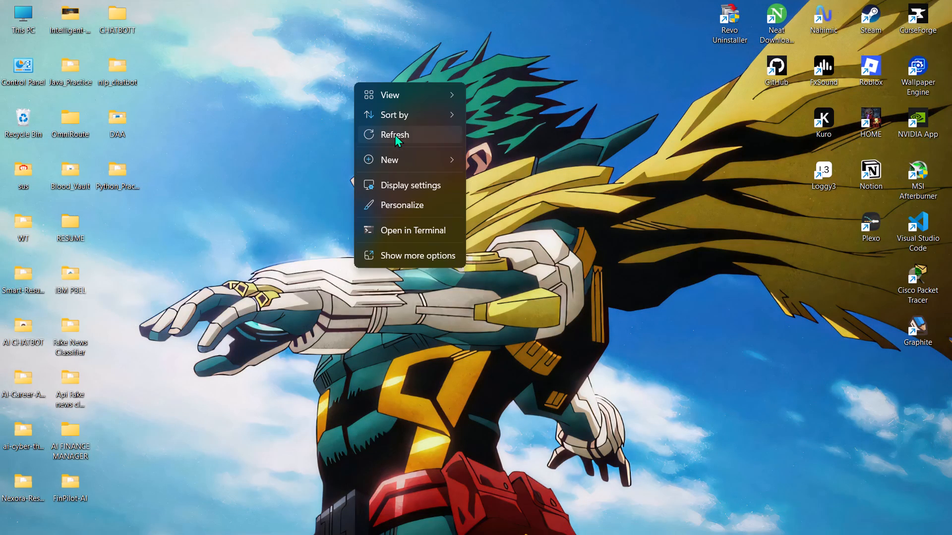
click(397, 140)
Show the hidden background app icons in the system tray.
click(760, 517)
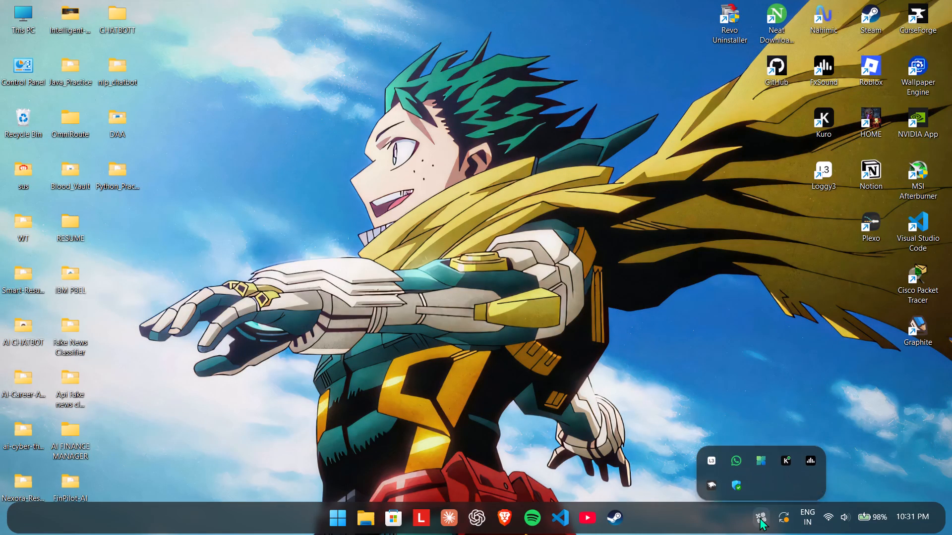
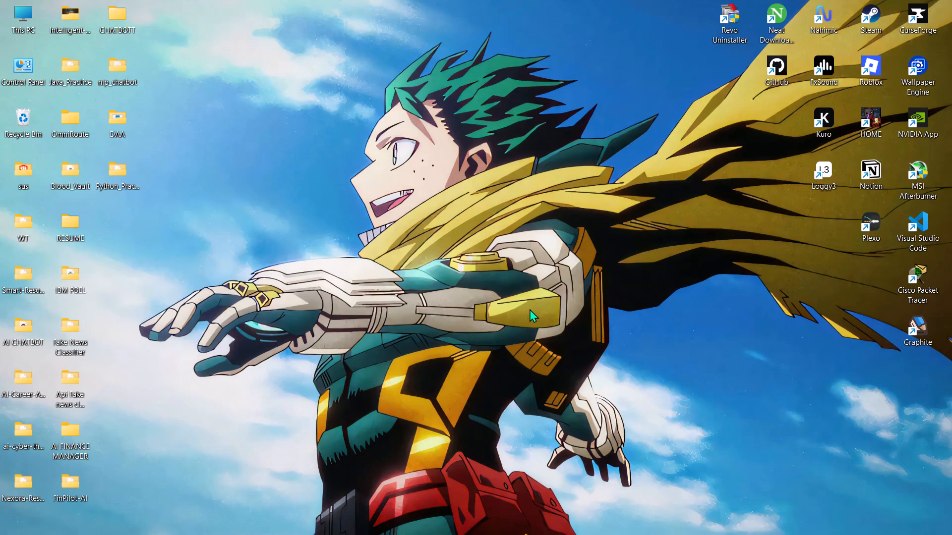
Refresh the desktop twice.
right_drag(529, 35, 523, 35)
click(549, 93)
right_drag(415, 183, 405, 183)
click(469, 232)
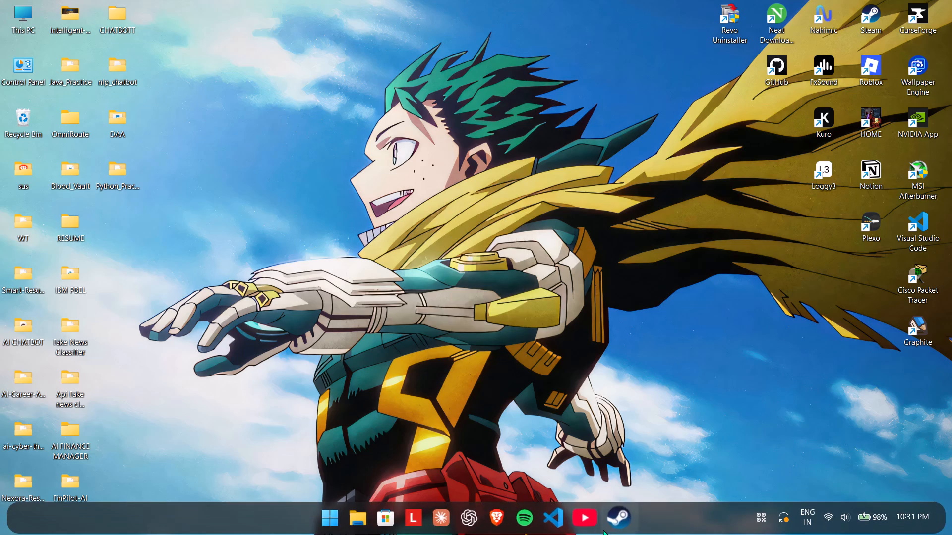
Open the Windows Update options for selecting a restart time.
click(781, 510)
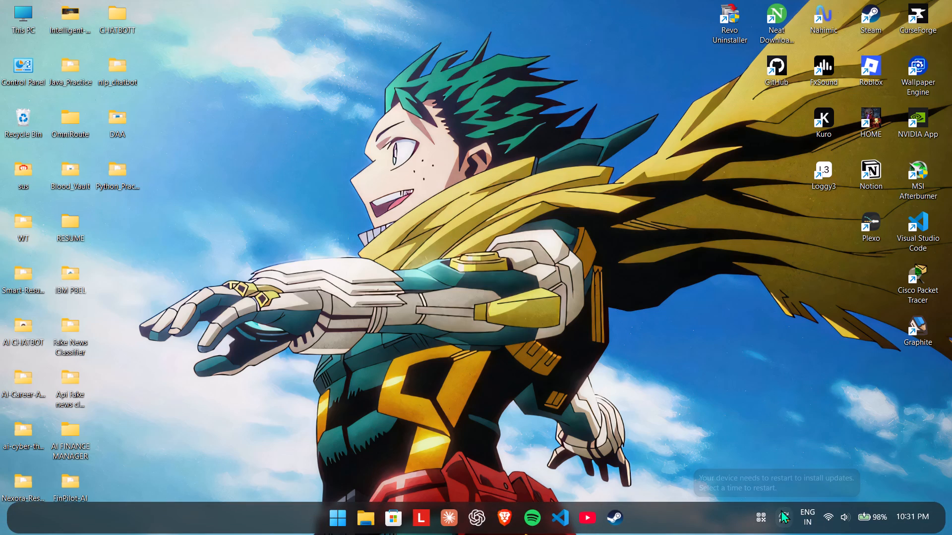